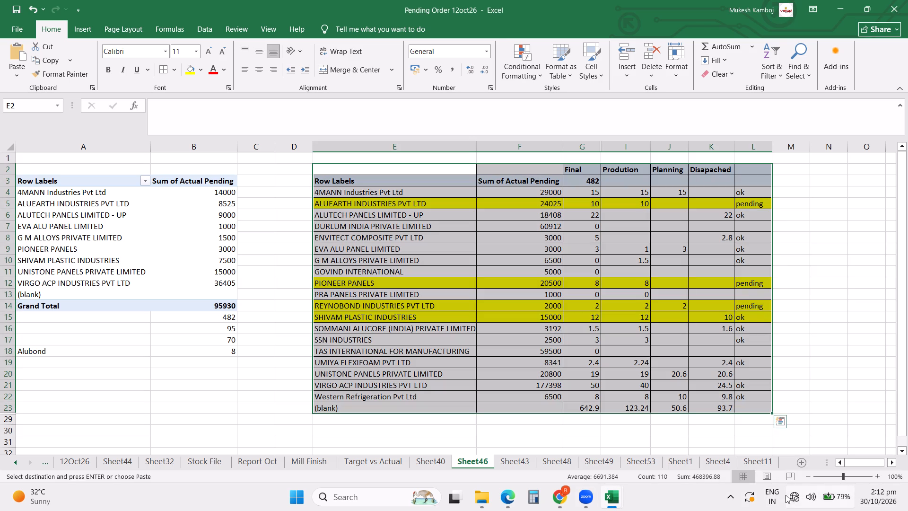
# Connect the computer to the NARZO 70x 5G Wi-Fi network and return to the workbook.
pyautogui.doubleClick(791, 501)
pyautogui.click(743, 270)
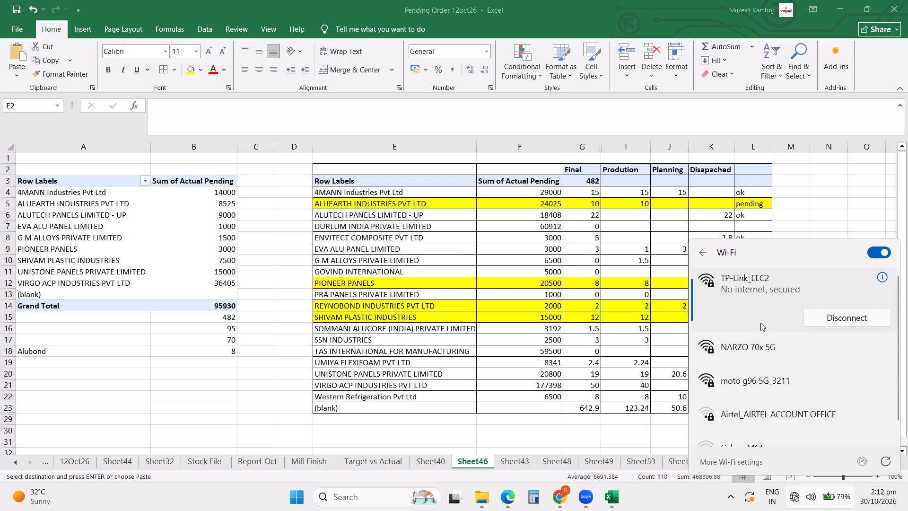
pyautogui.click(750, 354)
pyautogui.click(839, 367)
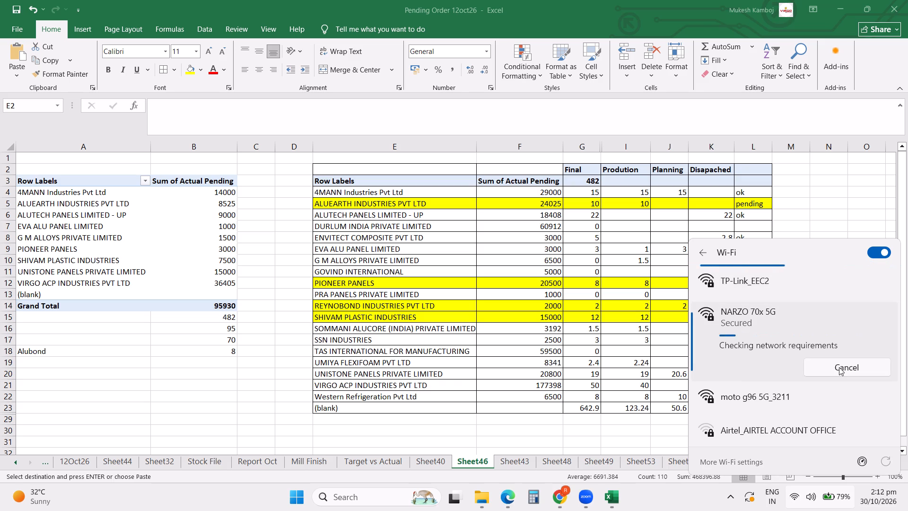
pyautogui.click(218, 370)
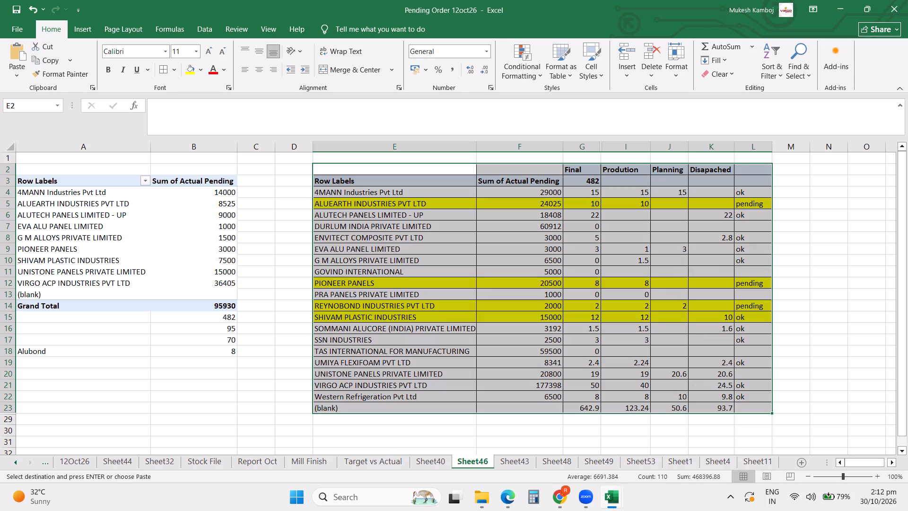
# Switch to sheet 12Oct26 and examine the pending order rows across all columns, from the order date to Order Pending.
pyautogui.click(83, 467)
pyautogui.click(191, 384)
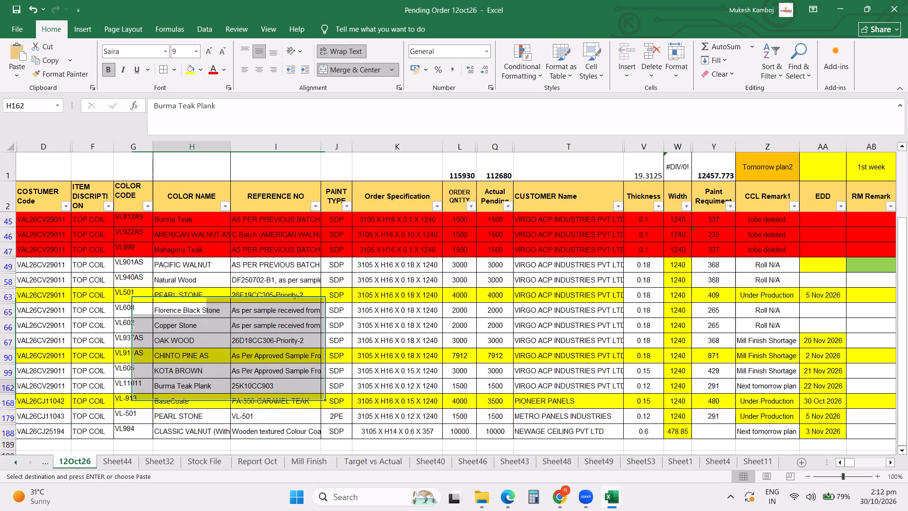
pyautogui.scroll(9, 672, 263)
pyautogui.click(411, 291)
pyautogui.hotkey('ctrl', '0')
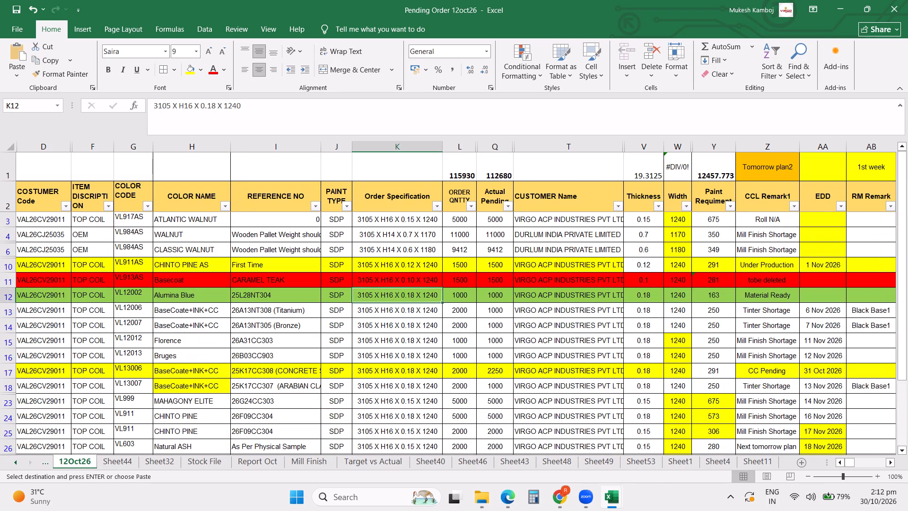
pyautogui.hotkey('ctrl', 'Right')
pyautogui.hotkey('ctrl', 'Right')
pyautogui.hotkey('ctrl', 'Right')
pyautogui.hotkey('ctrl', 'Right')
pyautogui.hotkey('ctrl', 'Left')
pyautogui.hotkey('ctrl', 'Left')
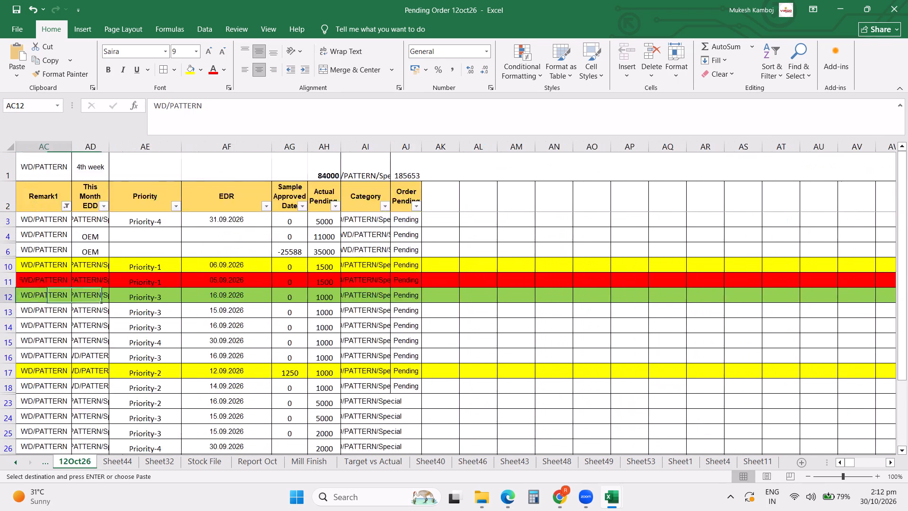
pyautogui.hotkey('ctrl', 'Left')
pyautogui.hotkey('ctrl', 'Left')
pyautogui.scroll(15, 451, 323)
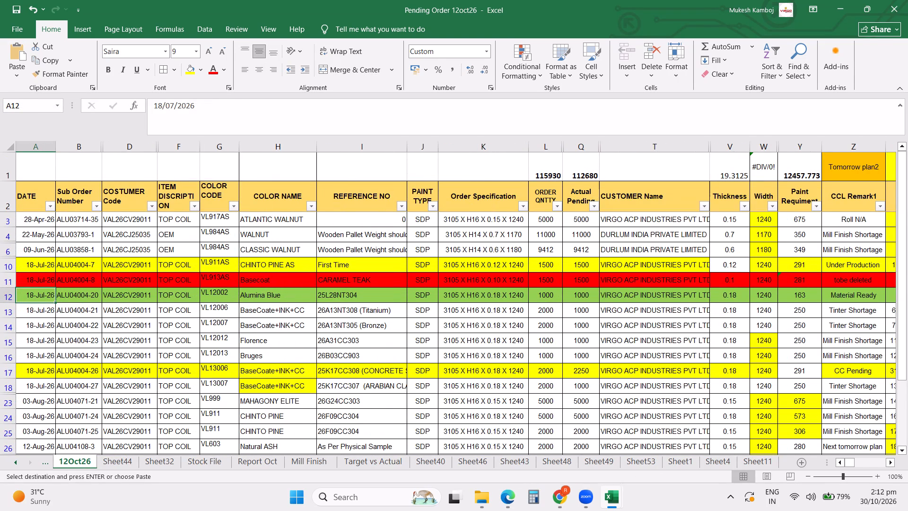
# Open the filter options of the Remark1 column in the pending order table.
pyautogui.click(639, 328)
pyautogui.press('Right')
pyautogui.press('Right')
pyautogui.press('Right')
pyautogui.press('Right')
pyautogui.press('Right')
pyautogui.press('Right')
pyautogui.press('Right')
pyautogui.press('Right')
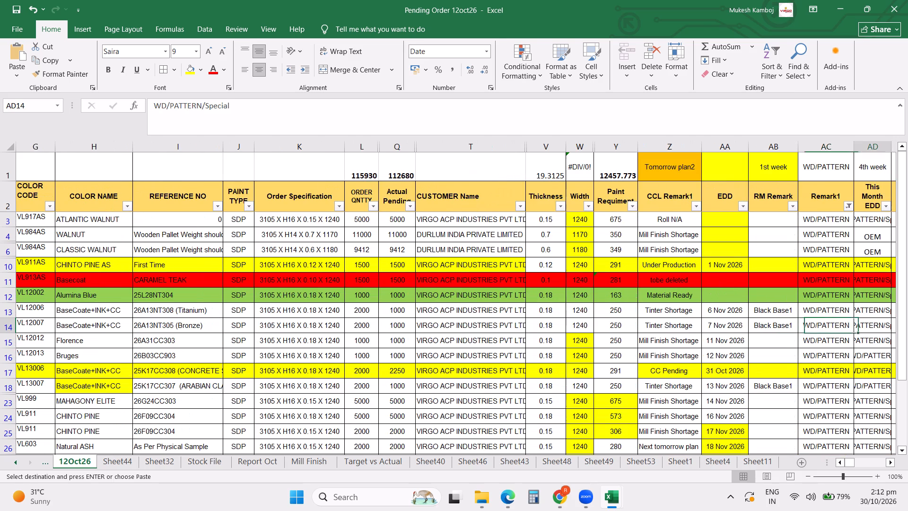
pyautogui.click(849, 206)
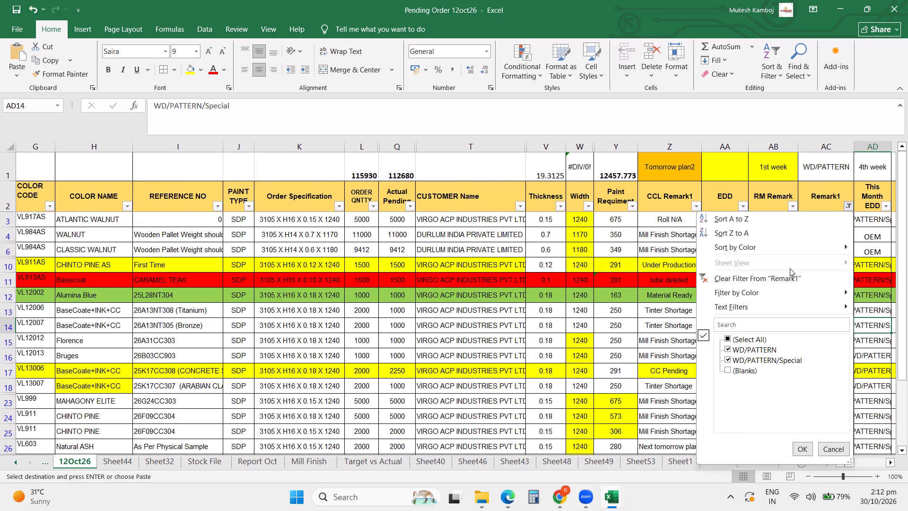
# Clear the Remark1 filter on the 12Oct26 sheet.
pyautogui.click(774, 278)
pyautogui.click(469, 281)
# Look through the unfiltered pending orders on the 12Oct26 sheet, from the first columns down to the latest entries.
pyautogui.scroll(6, 188, 306)
pyautogui.click(168, 306)
pyautogui.hotkey('ctrl', 'Left')
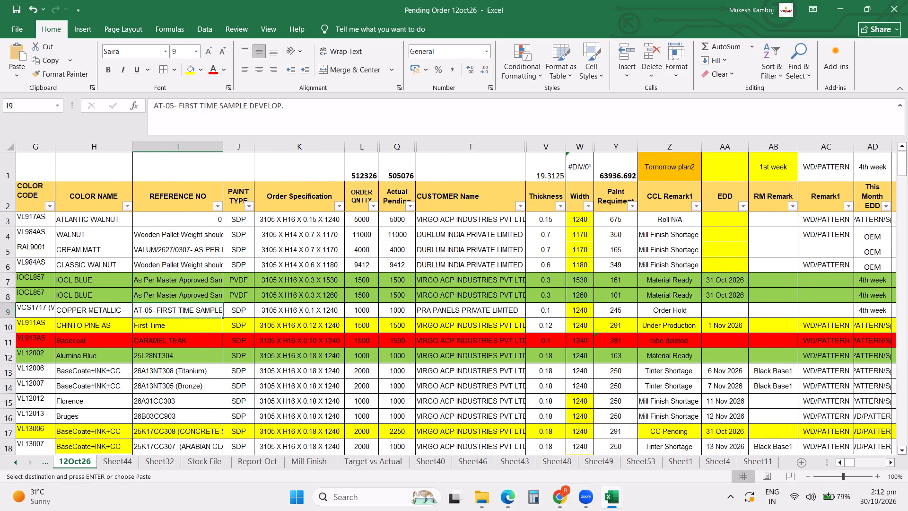
pyautogui.hotkey('ctrl', 'Left')
pyautogui.hotkey('ctrl', 'Left')
pyautogui.hotkey('ctrl', 'Left')
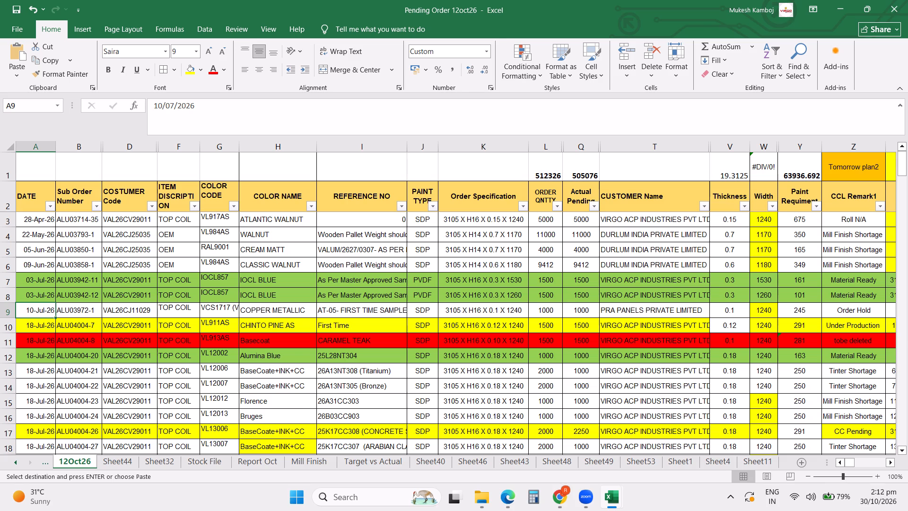
pyautogui.scroll(-9, 523, 318)
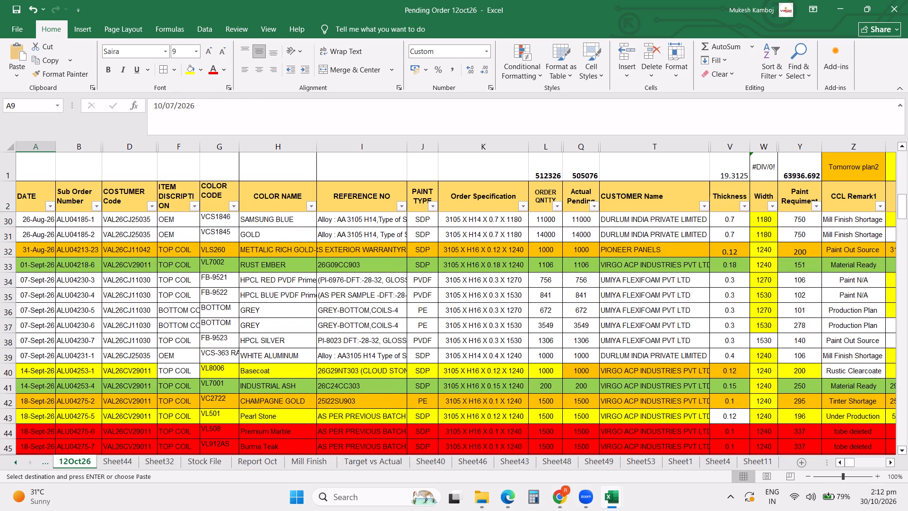
pyautogui.click(628, 339)
pyautogui.hotkey('ctrl', 'Down')
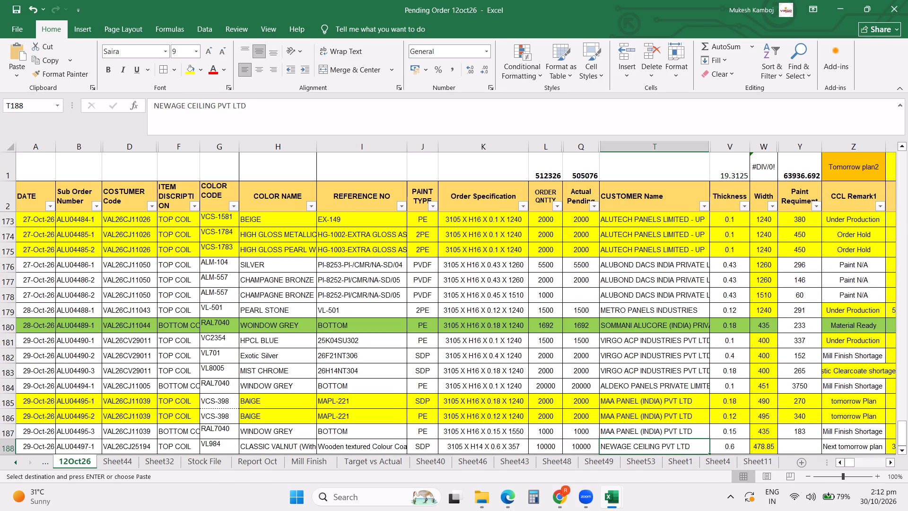
pyautogui.click(520, 400)
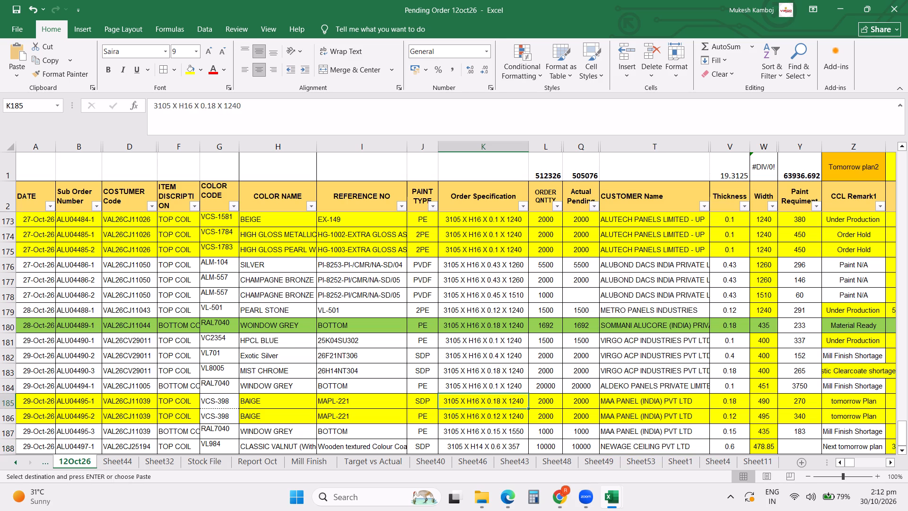
pyautogui.scroll(-3, 502, 397)
pyautogui.click(458, 363)
pyautogui.scroll(2, 451, 357)
pyautogui.scroll(-1, 451, 357)
pyautogui.click(483, 352)
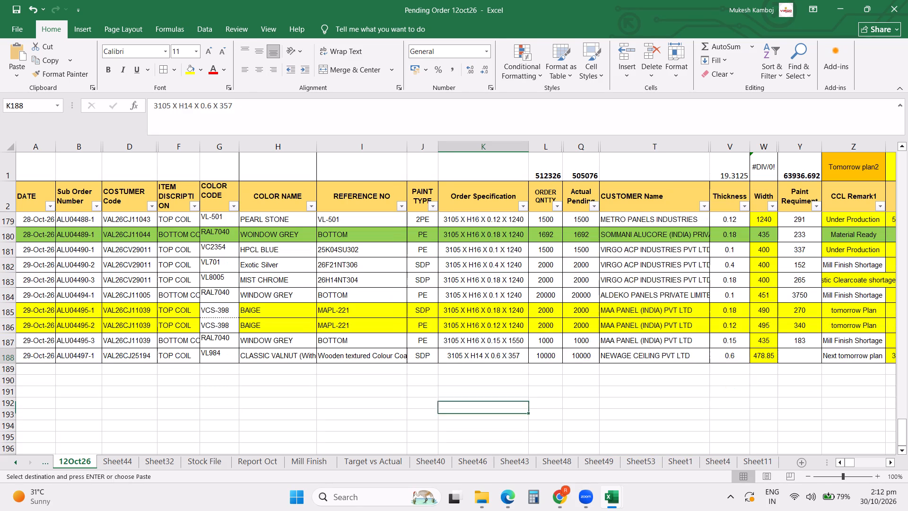
pyautogui.scroll(2, 567, 350)
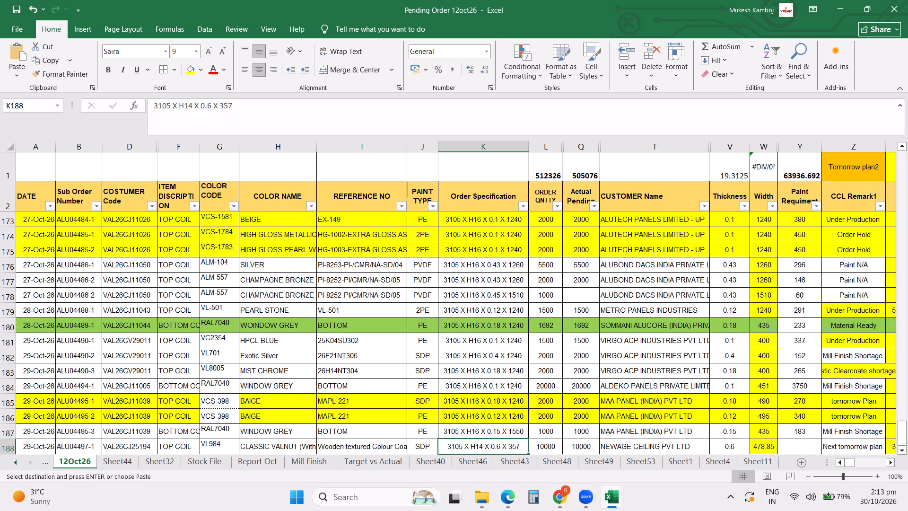
# Filter the pending orders by customer name to show only 4MANN Industries Pvt Ltd.
pyautogui.click(701, 208)
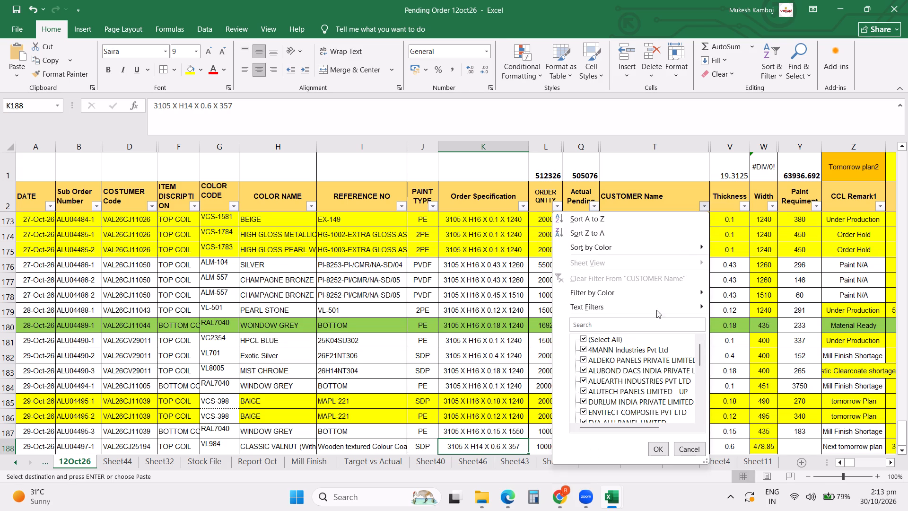
pyautogui.click(591, 336)
pyautogui.click(595, 352)
pyautogui.click(659, 448)
pyautogui.scroll(2, 593, 403)
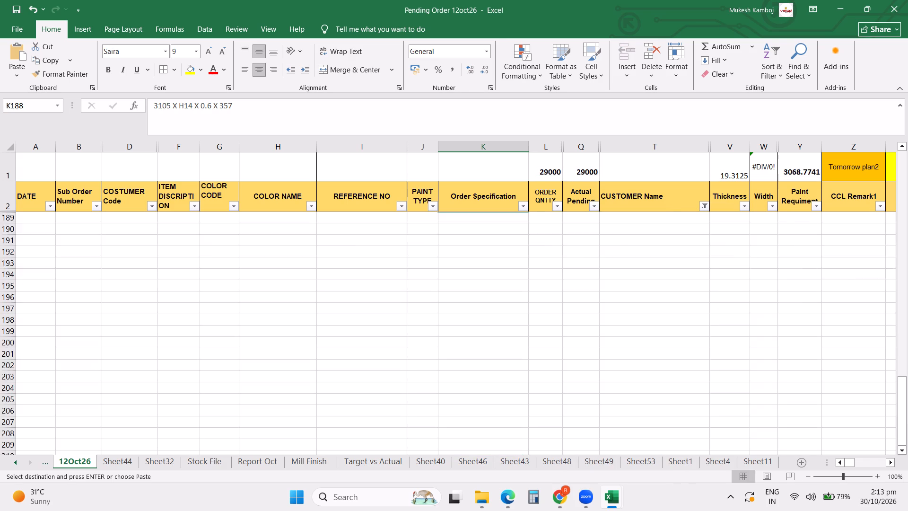
pyautogui.scroll(10, 593, 403)
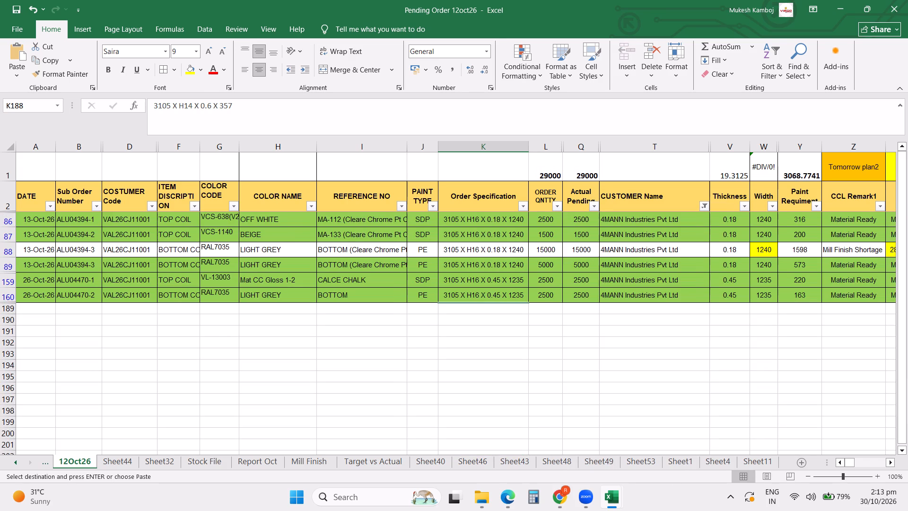
# Copy the item description through order specification of the RAL7035 Light Grey bottom coil order with size 0.45 X 1235 in row 160.
pyautogui.moveTo(185, 297); pyautogui.dragTo(451, 299)
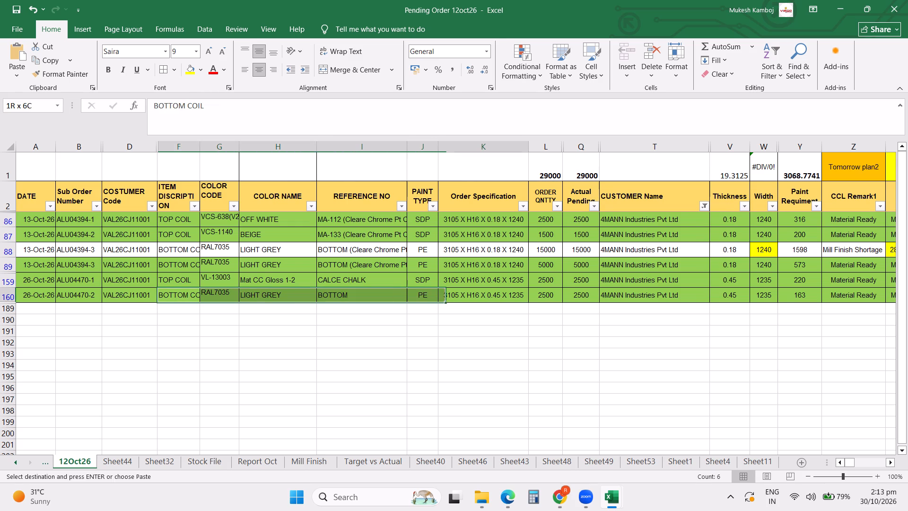
pyautogui.moveTo(451, 299); pyautogui.dragTo(469, 300)
pyautogui.hotkey('ctrl', 'c')
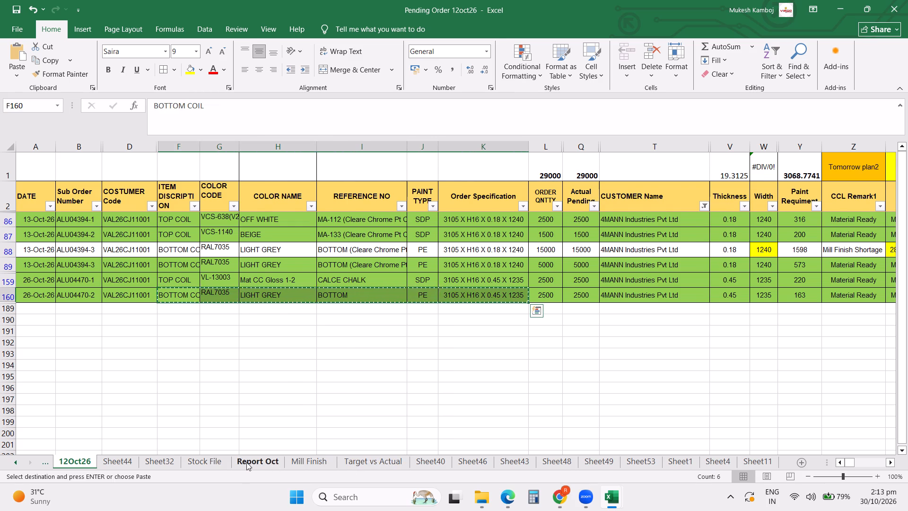
# On the Stock File sheet, clear the Dispatch Date, Special Remark and Customer Name filters.
pyautogui.click(244, 462)
pyautogui.click(202, 462)
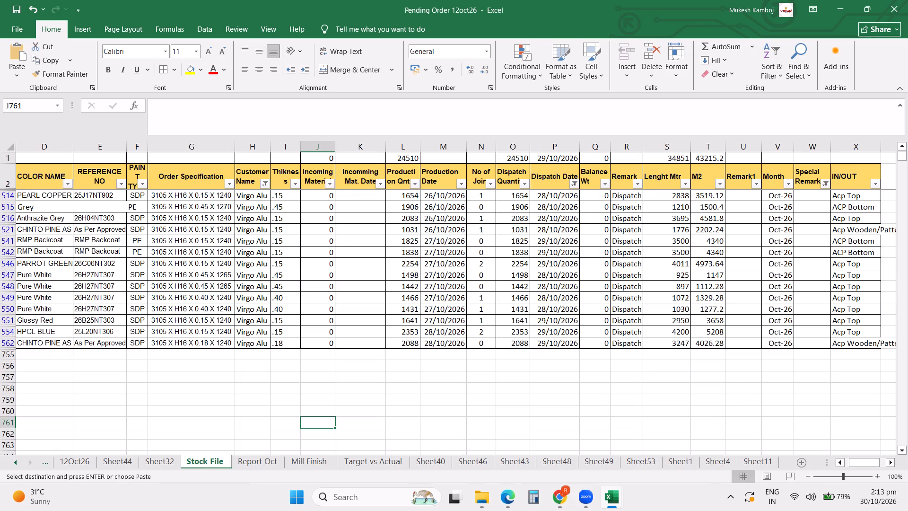
pyautogui.click(574, 181)
pyautogui.click(493, 259)
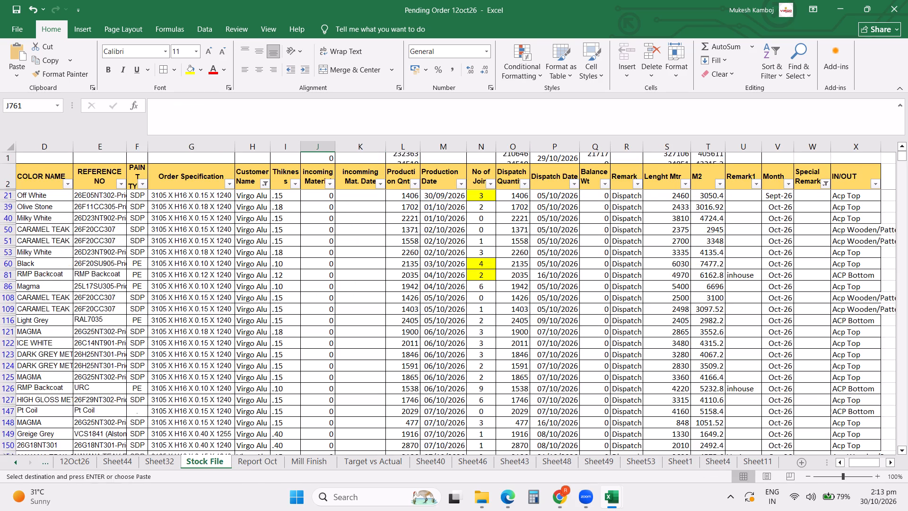
pyautogui.click(831, 182)
pyautogui.click(827, 184)
pyautogui.click(729, 262)
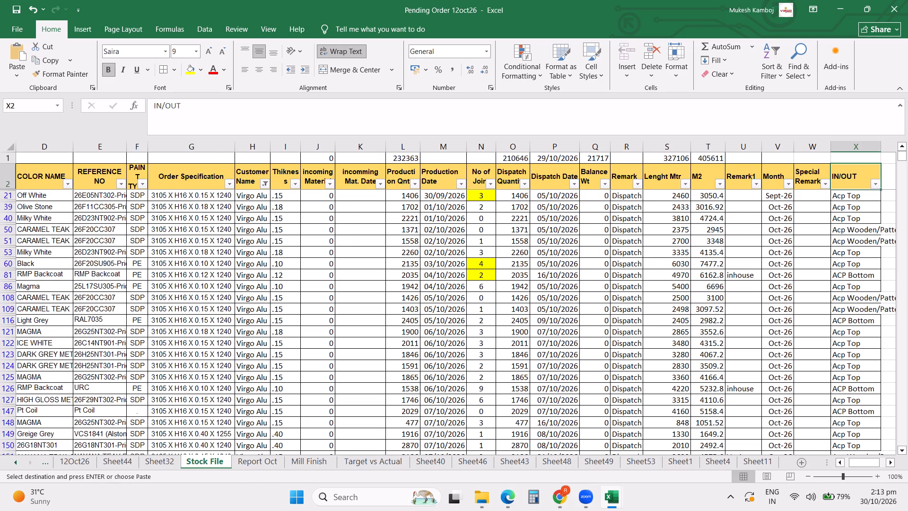
pyautogui.click(264, 183)
pyautogui.click(214, 257)
# Paste the copied order details into the first empty stock row, 578, starting at the item description column.
pyautogui.click(229, 251)
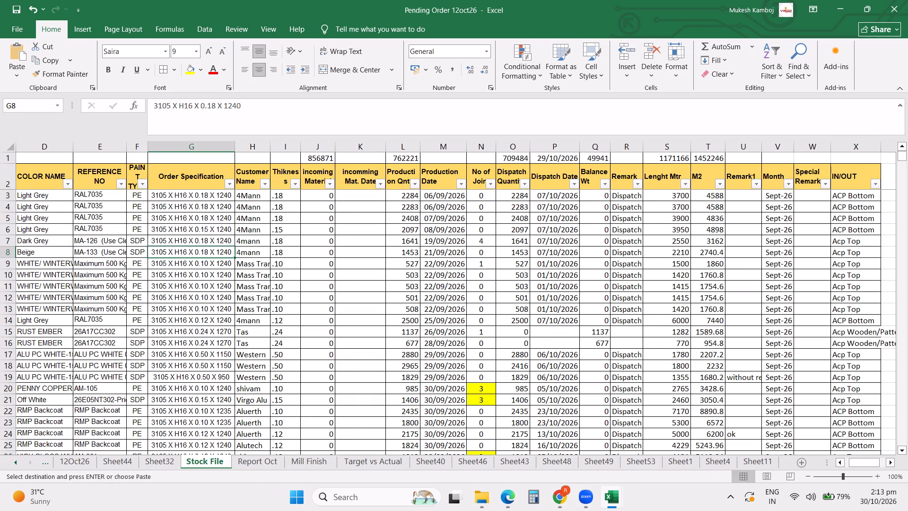
pyautogui.hotkey('ctrl', 'Down')
pyautogui.press('Down')
pyautogui.press('Left')
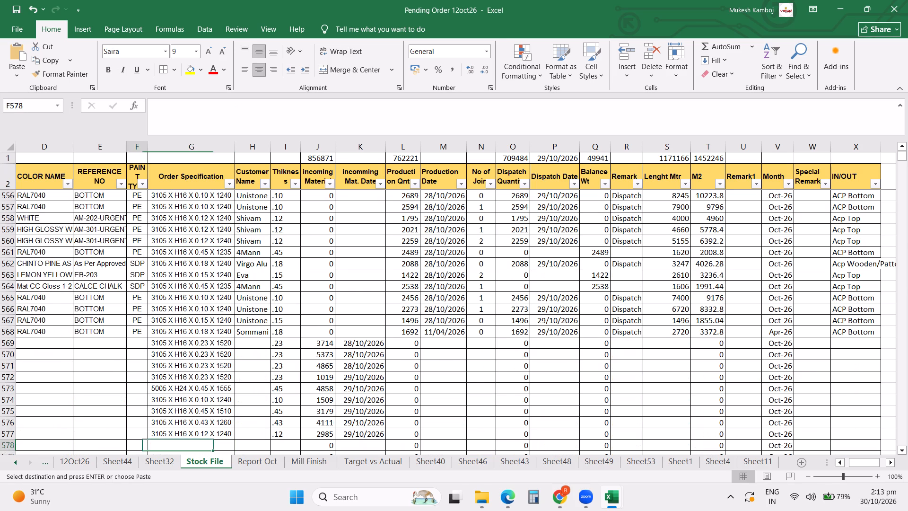
pyautogui.press('Left')
pyautogui.press('Left')
pyautogui.press('Left')
pyautogui.press('Left')
pyautogui.press('Left')
pyautogui.press('Left')
pyautogui.press('Left')
pyautogui.press('Right')
pyautogui.hotkey('ctrl', 'v')
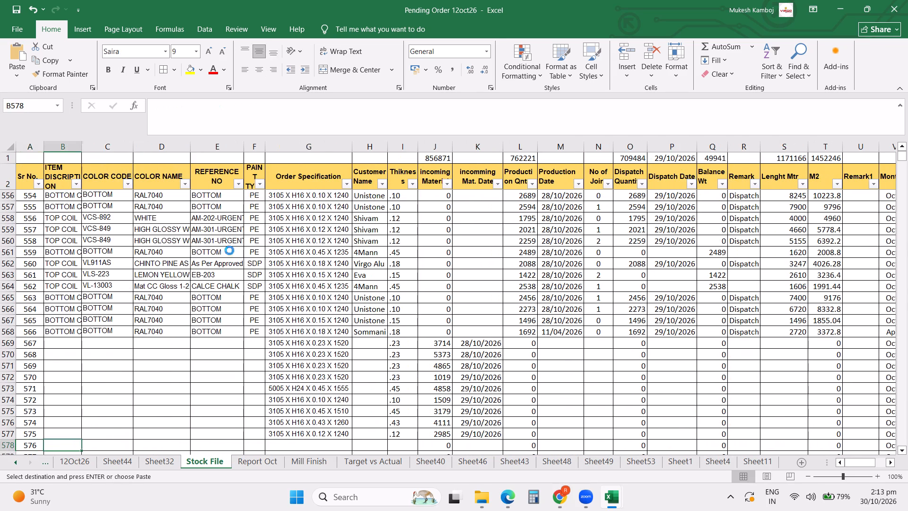
# Replace row 578's item description, color code, color name and reference with the BOTTOM RAL7040 details copied from row 568.
pyautogui.moveTo(67, 332); pyautogui.dragTo(119, 332)
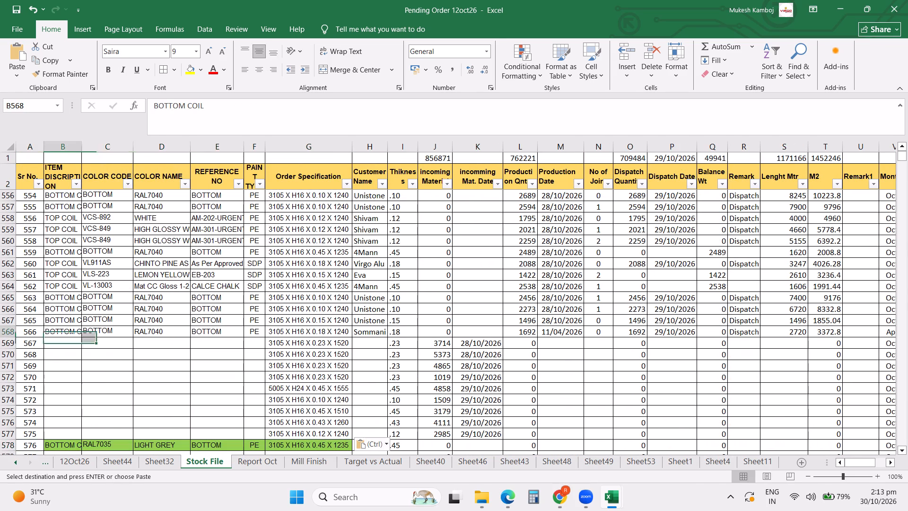
pyautogui.moveTo(119, 332); pyautogui.dragTo(210, 329)
pyautogui.hotkey('ctrl', 'c')
pyautogui.click(80, 445)
pyautogui.hotkey('ctrl', 'v')
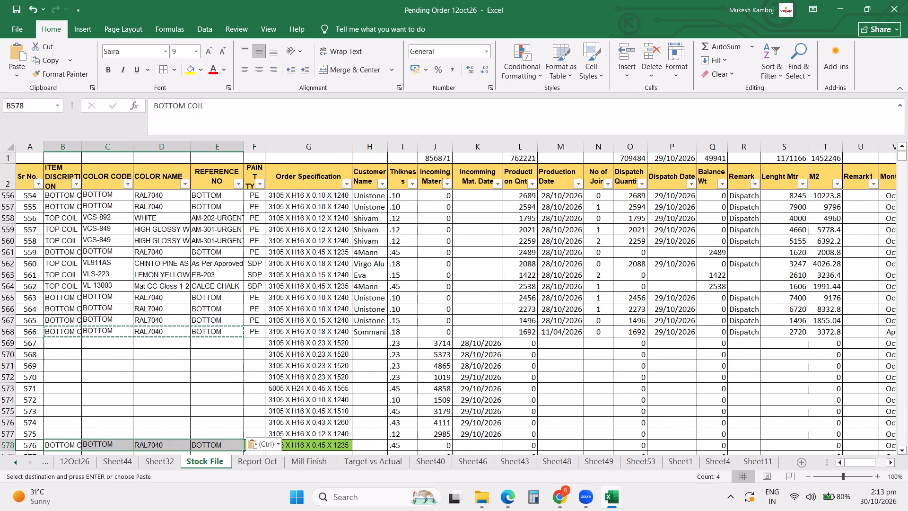
# In row 578, enter Virgo Alu as the customer and 1668 as the production quantity.
pyautogui.click(384, 444)
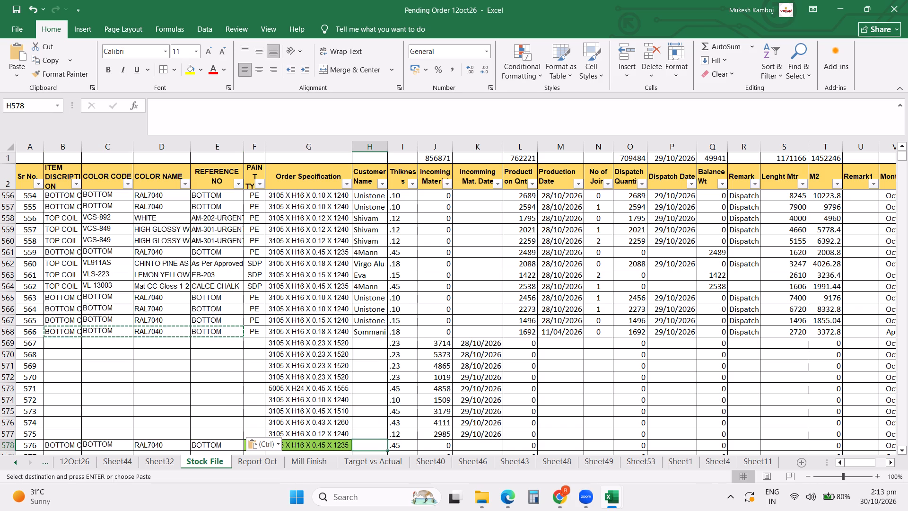
pyautogui.press('v')
pyautogui.press('Right')
pyautogui.press('Right')
pyautogui.press('Right')
pyautogui.press('Right')
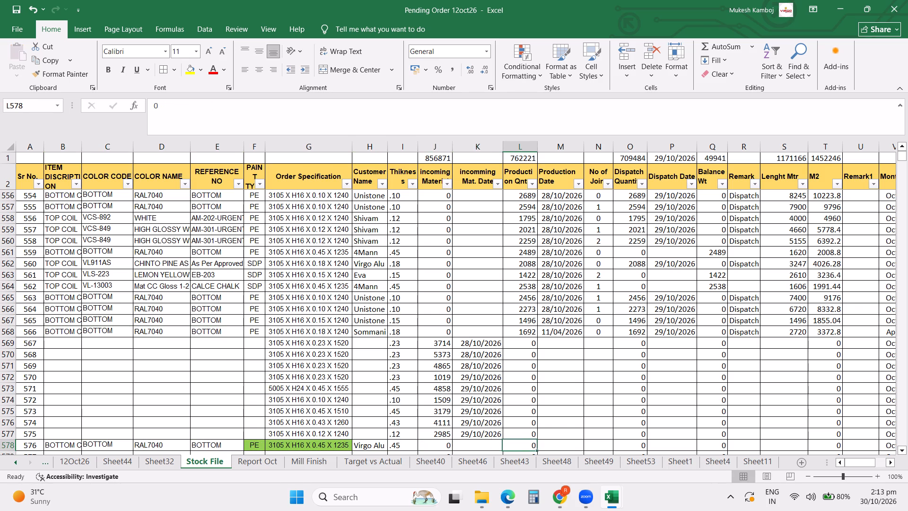
pyautogui.press('Right')
pyautogui.press('Left')
pyautogui.write('1668')
pyautogui.press('Right')
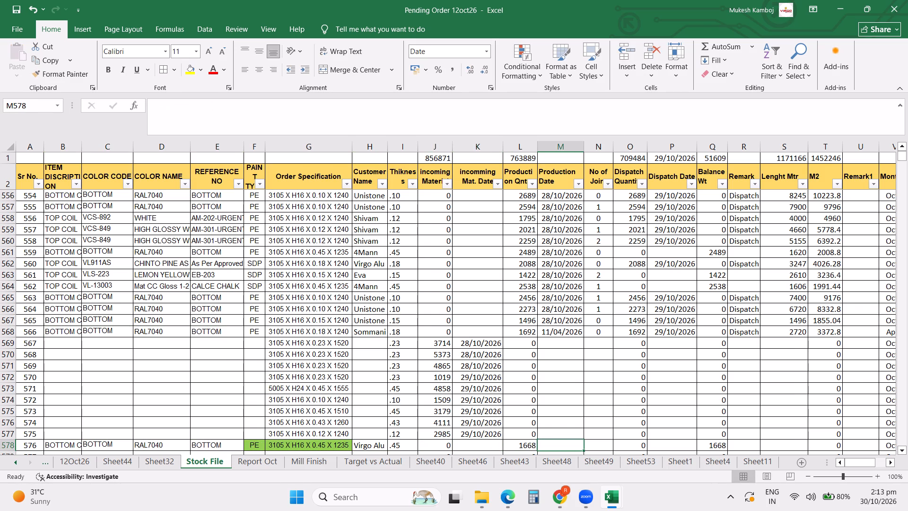
# Copy the date 29/10/2026 from row 577 into the Production Date cells of rows 578 to 585.
pyautogui.click(466, 435)
pyautogui.hotkey('ctrl', 'c')
pyautogui.scroll(-3, 517, 424)
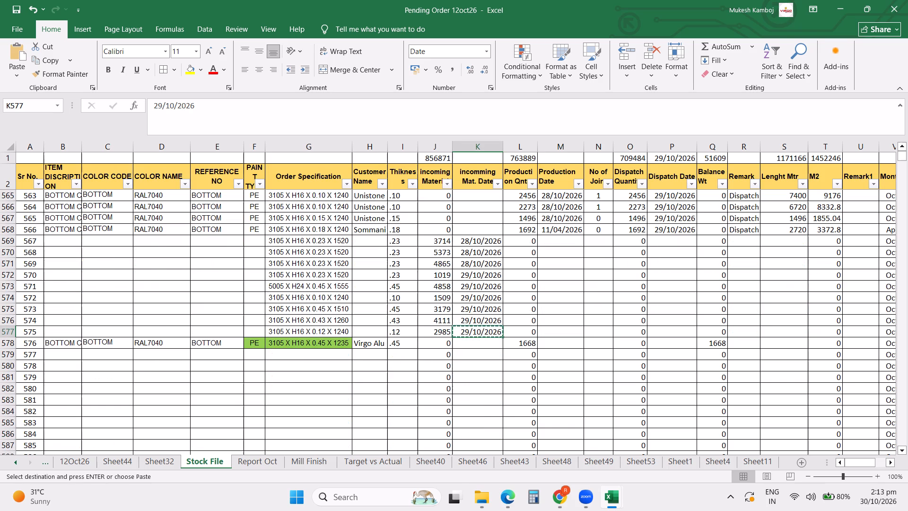
pyautogui.moveTo(548, 341); pyautogui.dragTo(554, 417)
pyautogui.press('Return')
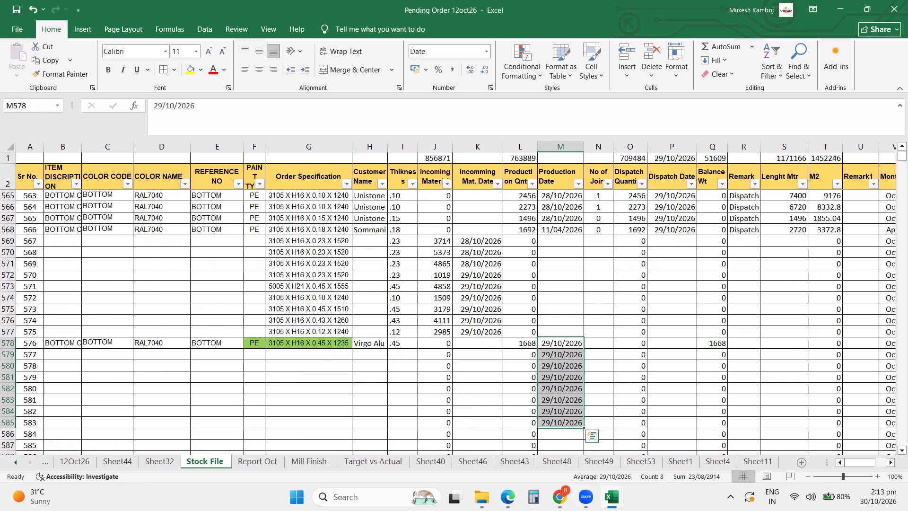
# In row 578, enter 2 for the number of joints and 991 for the length in metres.
pyautogui.click(589, 339)
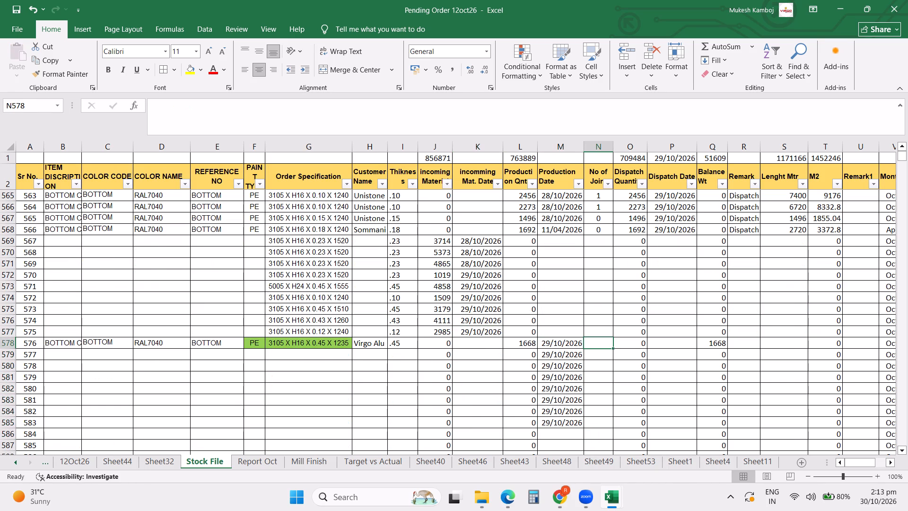
pyautogui.press('2')
pyautogui.press('Right')
pyautogui.press('Right')
pyautogui.press('Right')
pyautogui.press('Right')
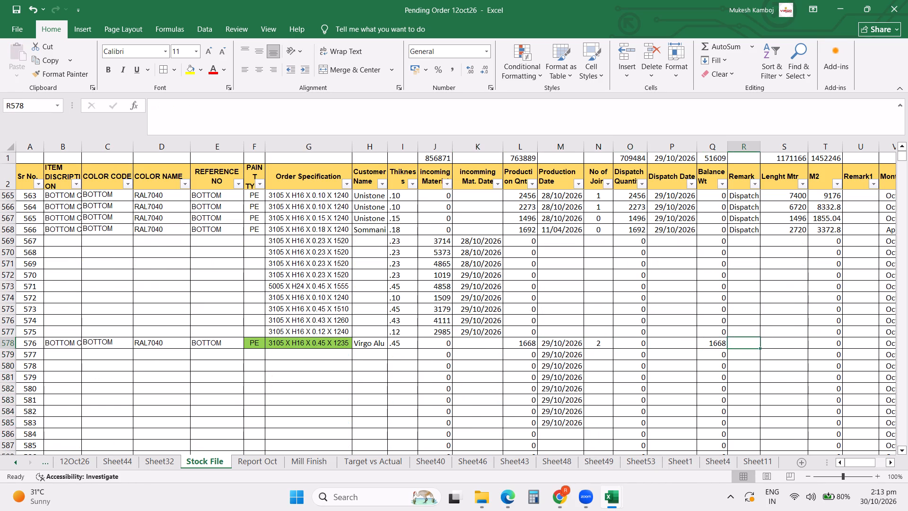
pyautogui.press('Right')
pyautogui.write('991')
pyautogui.press('Return')
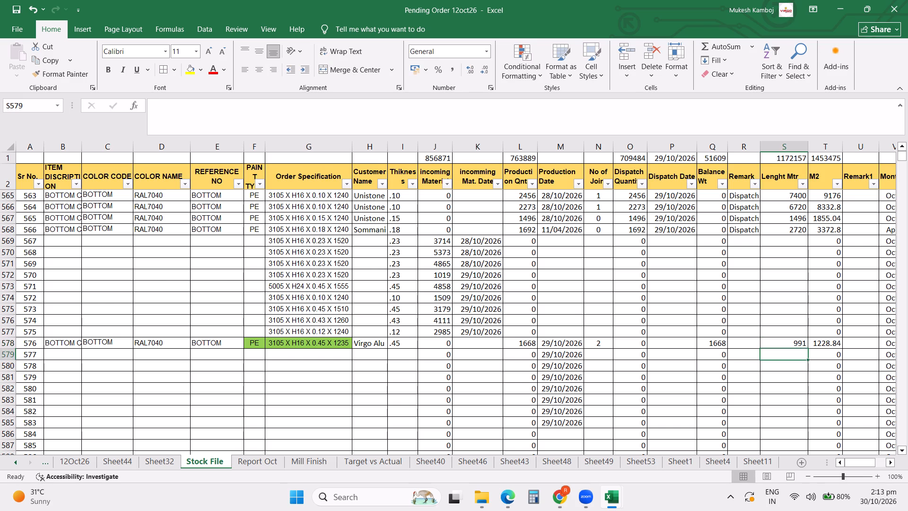
# Copy the RMP Backcoat bottom coil details, item description through paint type, from row 542 into rows 579 and 580.
pyautogui.scroll(3, 285, 272)
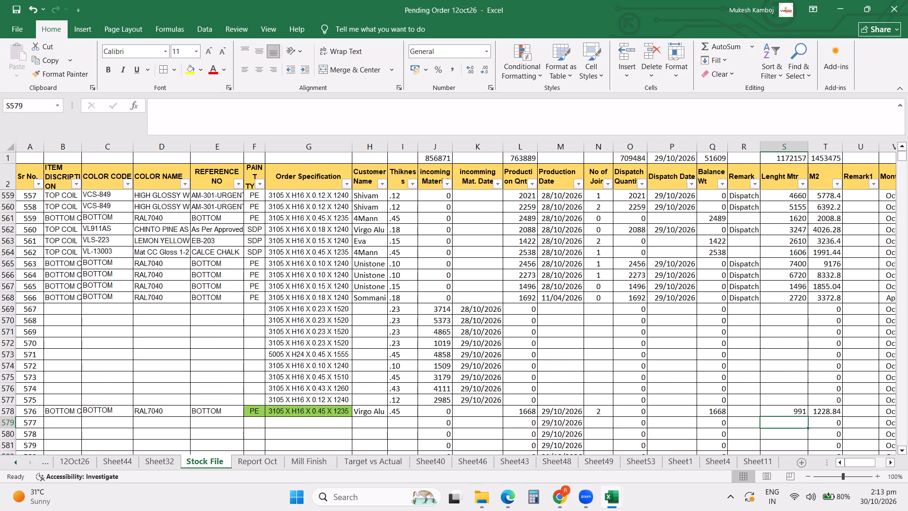
pyautogui.scroll(4, 284, 273)
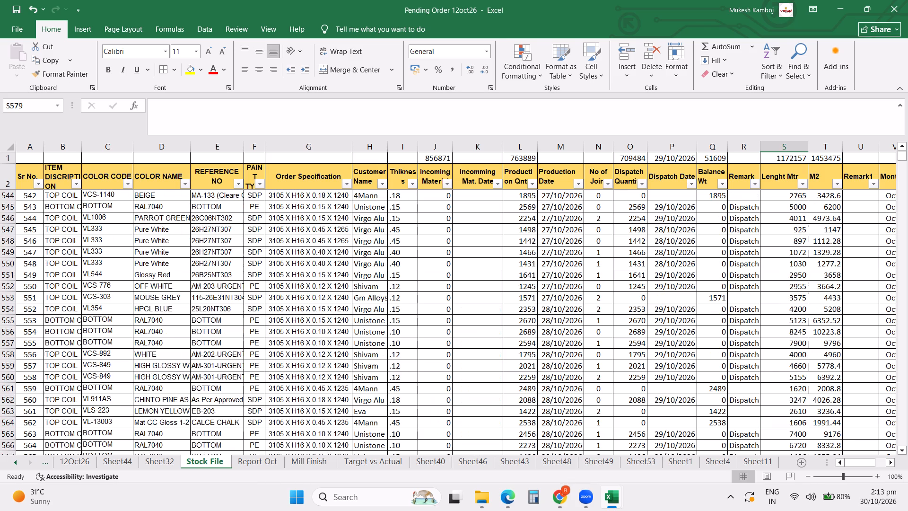
pyautogui.scroll(2, 284, 273)
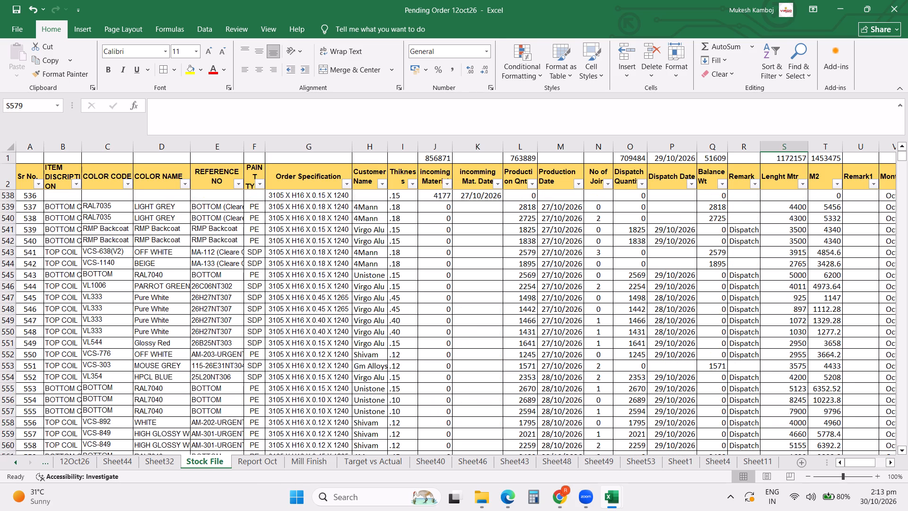
pyautogui.moveTo(75, 241); pyautogui.dragTo(243, 238)
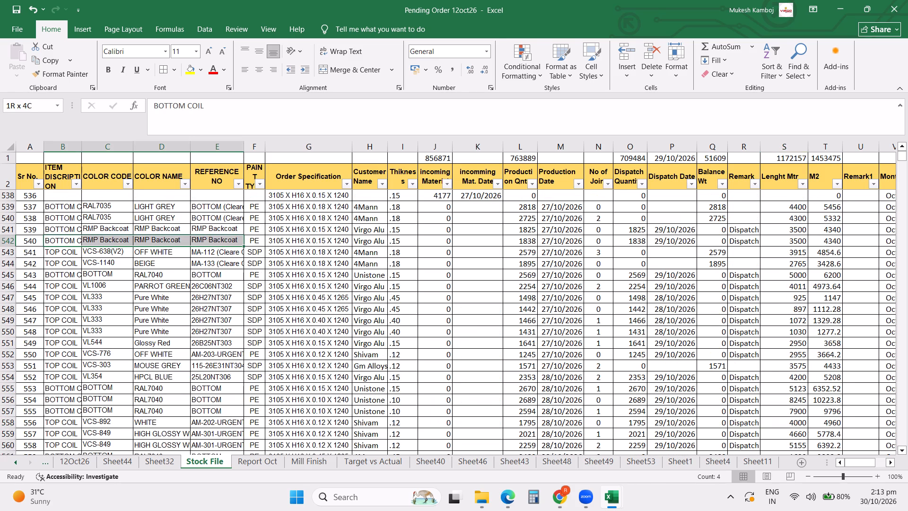
pyautogui.moveTo(243, 238); pyautogui.dragTo(245, 238)
pyautogui.hotkey('ctrl', 'c')
pyautogui.scroll(-13, 242, 278)
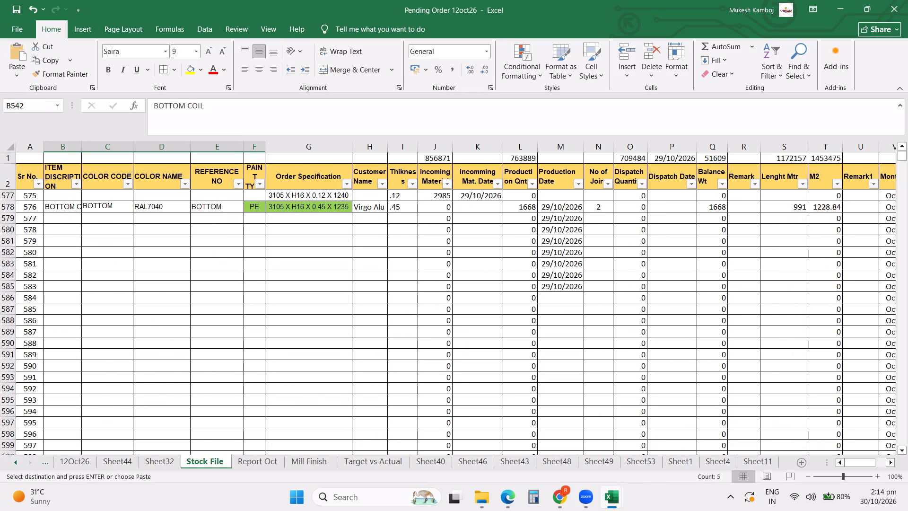
pyautogui.click(61, 218)
pyautogui.hotkey('ctrl', 'v')
pyautogui.click(59, 233)
pyautogui.hotkey('ctrl', 'v')
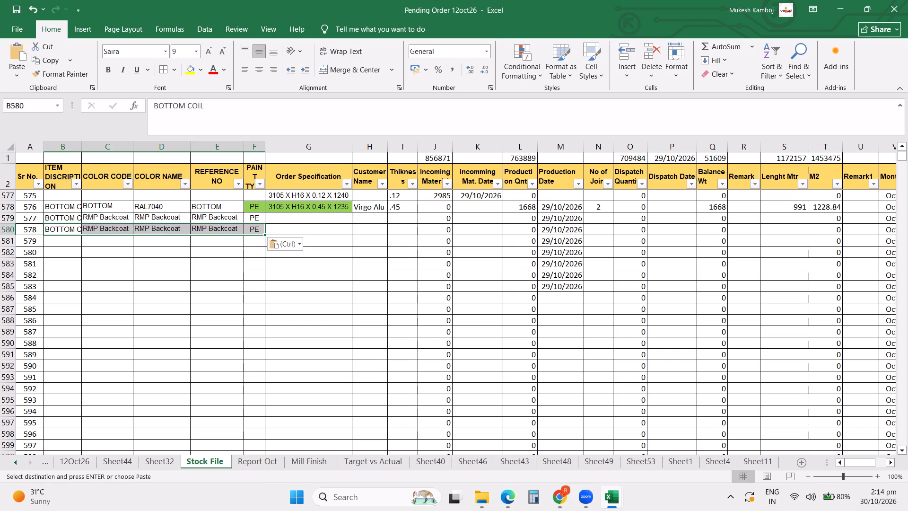
# Copy the order specification 3105 X H16 X 0.10 X 1240 from row 574 into rows 579 and 580.
pyautogui.scroll(3, 321, 219)
pyautogui.click(330, 259)
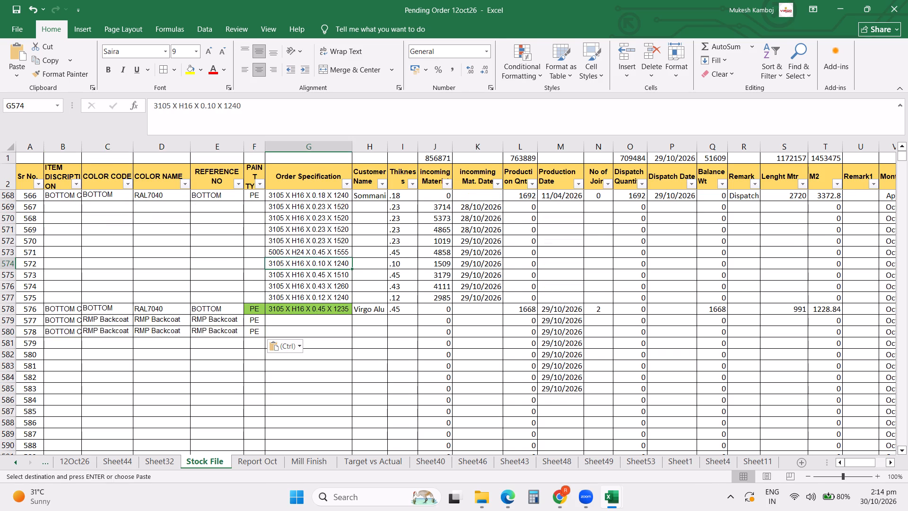
pyautogui.hotkey('ctrl', 'c')
pyautogui.moveTo(300, 322); pyautogui.dragTo(302, 336)
pyautogui.press('Return')
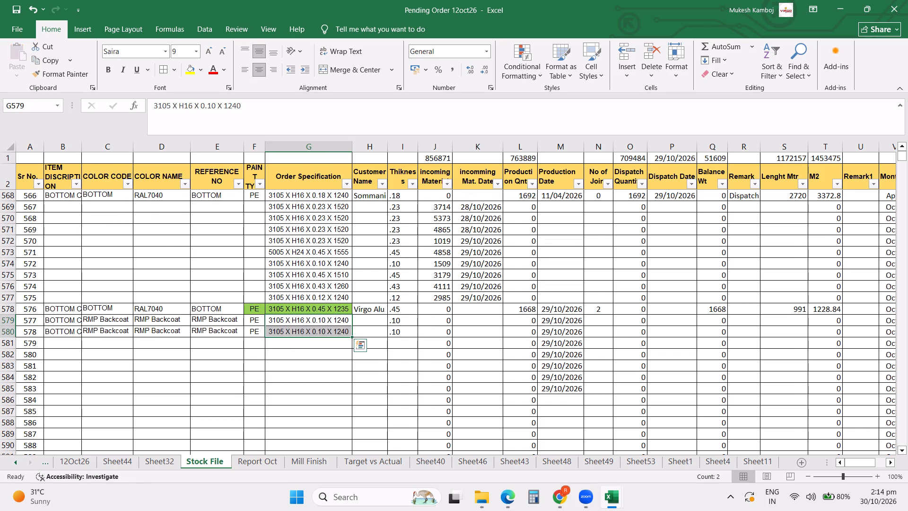
# Enter Virgo Alu as the customer in rows 579 and 580, and 2162 as row 579's production quantity.
pyautogui.click(371, 324)
pyautogui.press('v')
pyautogui.press('Down')
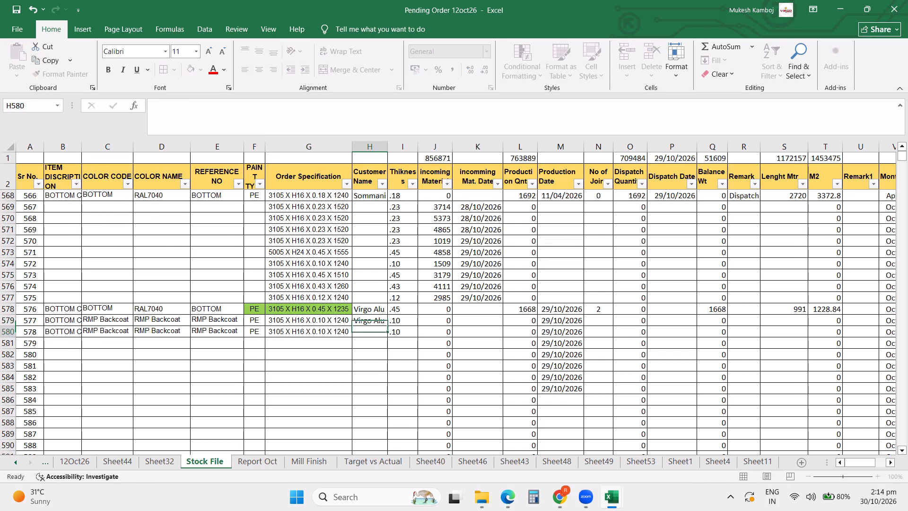
pyautogui.press('v')
pyautogui.press('Up')
pyautogui.press('Right')
pyautogui.press('Right')
pyautogui.press('Right')
pyautogui.press('Right')
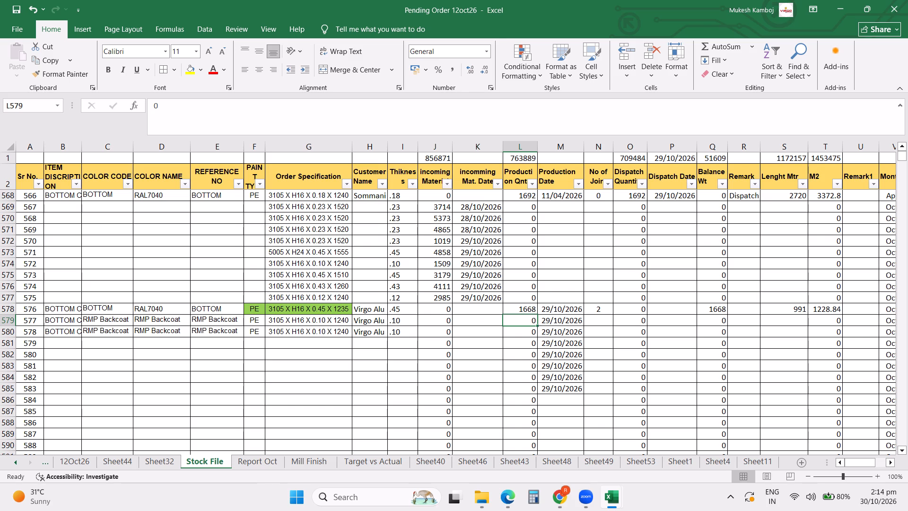
pyautogui.press('2')
pyautogui.write('162')
pyautogui.press('Return')
# In row 580, change the customer to Shivam and enter 2151 as the production quantity.
pyautogui.press('Left')
pyautogui.press('Left')
pyautogui.press('Left')
pyautogui.press('Left')
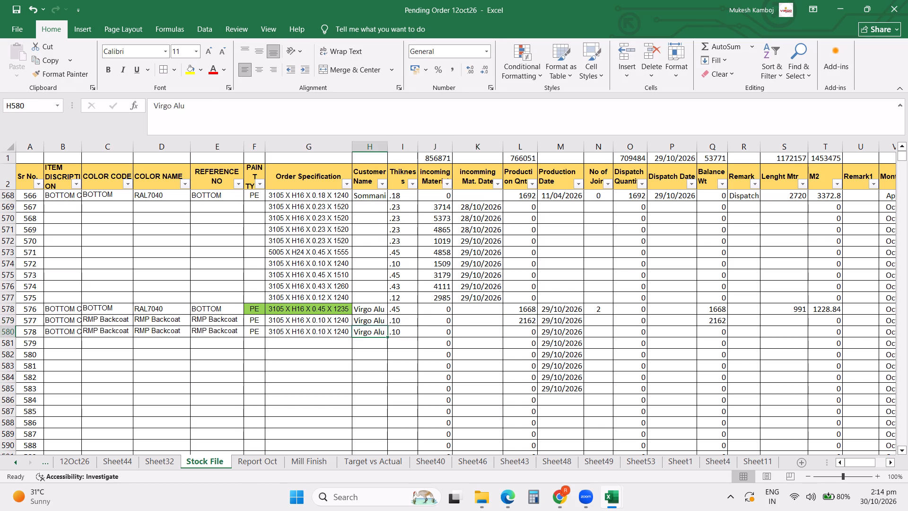
pyautogui.write('Sgiv')
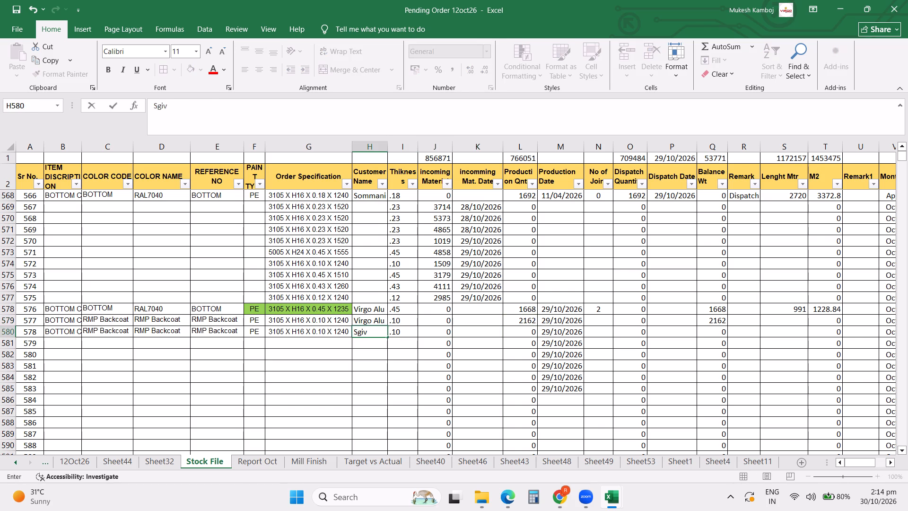
pyautogui.press('BackSpace')
pyautogui.press('BackSpace')
pyautogui.press('BackSpace')
pyautogui.press('BackSpace')
pyautogui.press('BackSpace')
pyautogui.write('Sh')
pyautogui.press('Right')
pyautogui.press('Right')
pyautogui.press('Right')
pyautogui.press('Right')
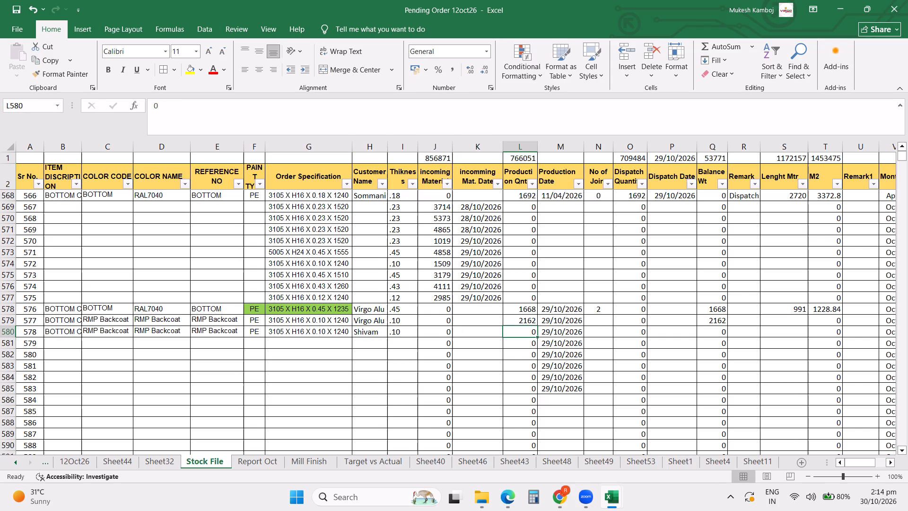
pyautogui.write('2151')
pyautogui.press('Right')
# Enter 0 as the number of joints in rows 579 and 580.
pyautogui.press('Right')
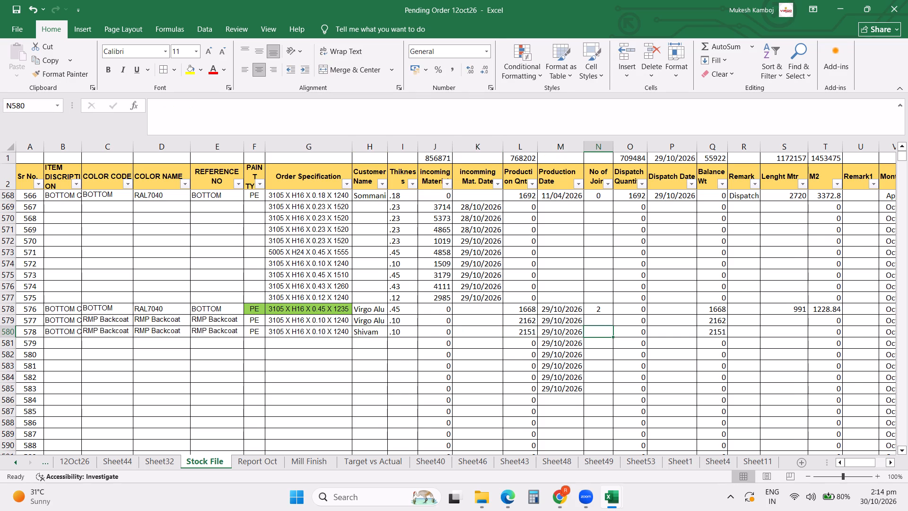
pyautogui.press('Up')
pyautogui.press('0')
pyautogui.press('Return')
pyautogui.press('0')
pyautogui.press('Return')
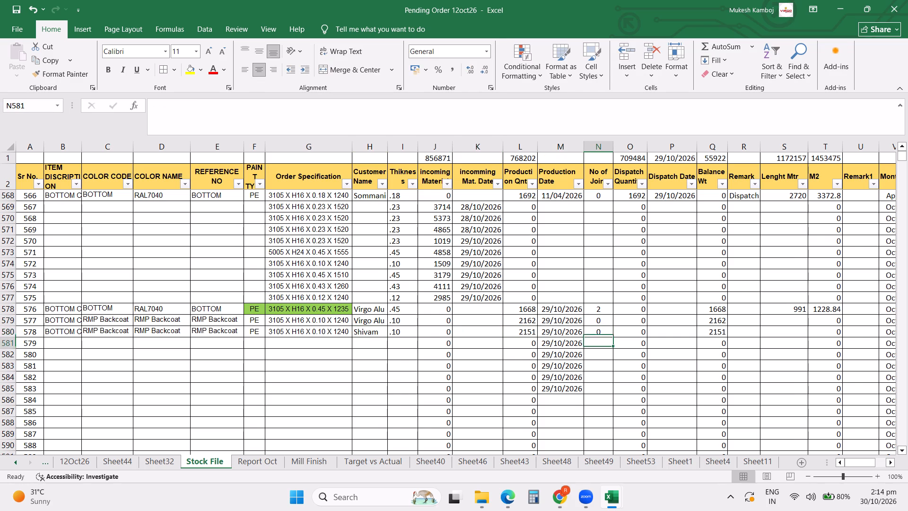
# Enter lengths of 64 metres in row 579 and 6380 metres in row 580.
pyautogui.click(781, 324)
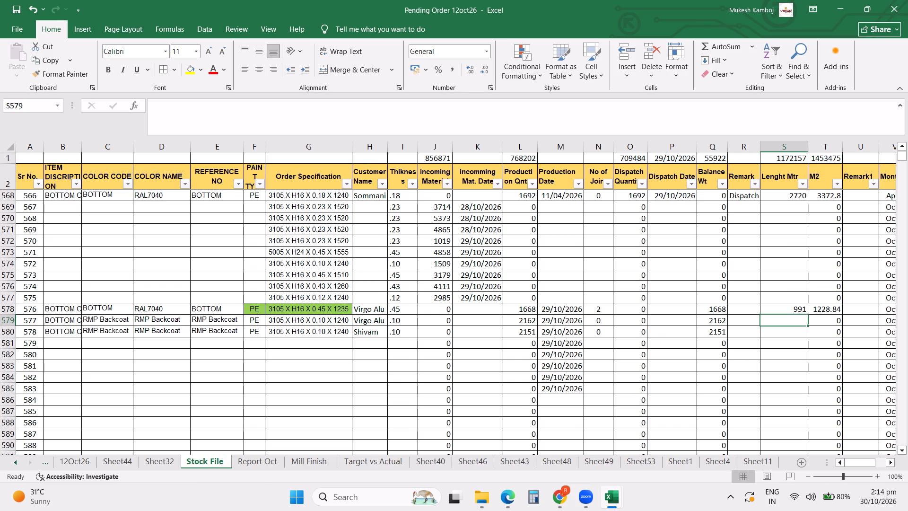
pyautogui.write('64')
pyautogui.press('Return')
pyautogui.write('6380')
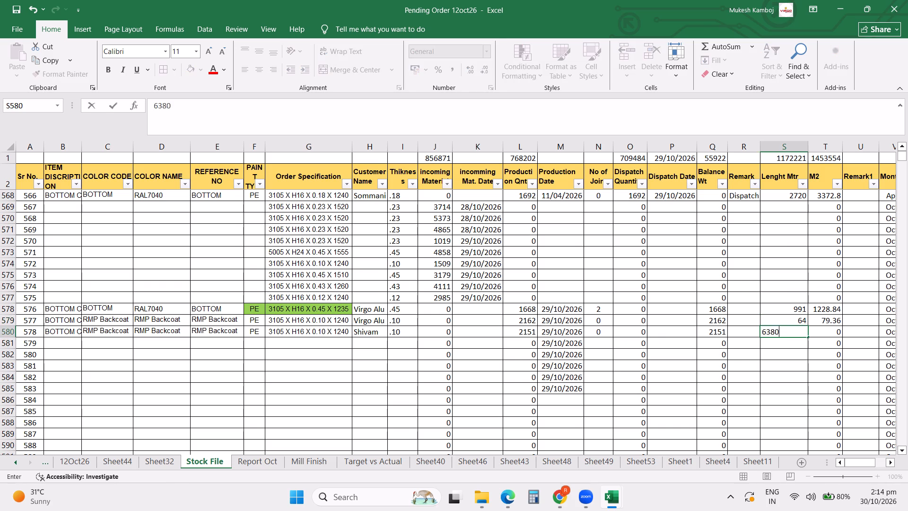
pyautogui.press('Return')
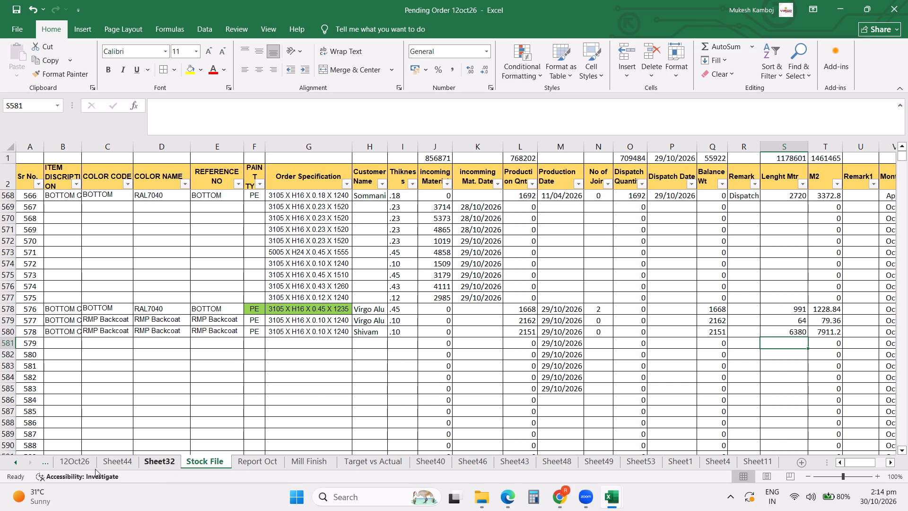
# In the 12Oct26 sheet, clear the customer name filter and filter the color codes by 2354.
pyautogui.click(75, 466)
pyautogui.scroll(1, 703, 235)
pyautogui.click(707, 207)
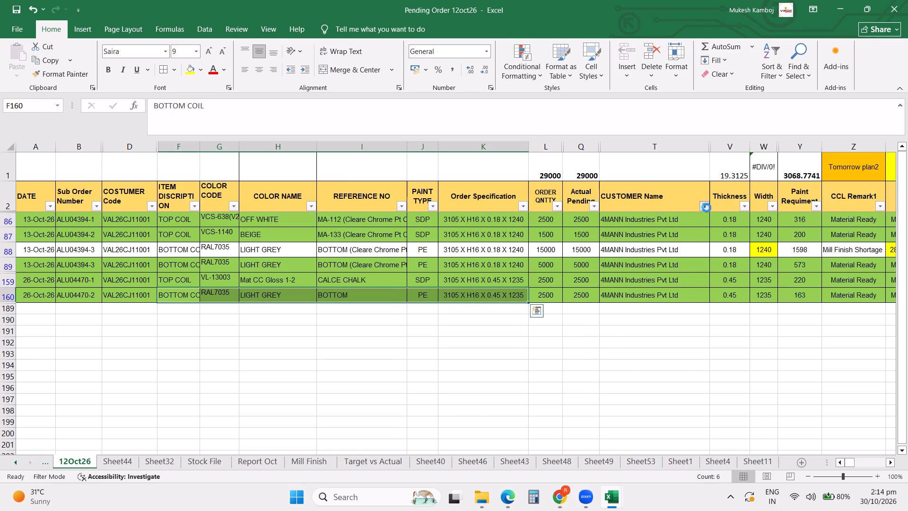
pyautogui.click(619, 276)
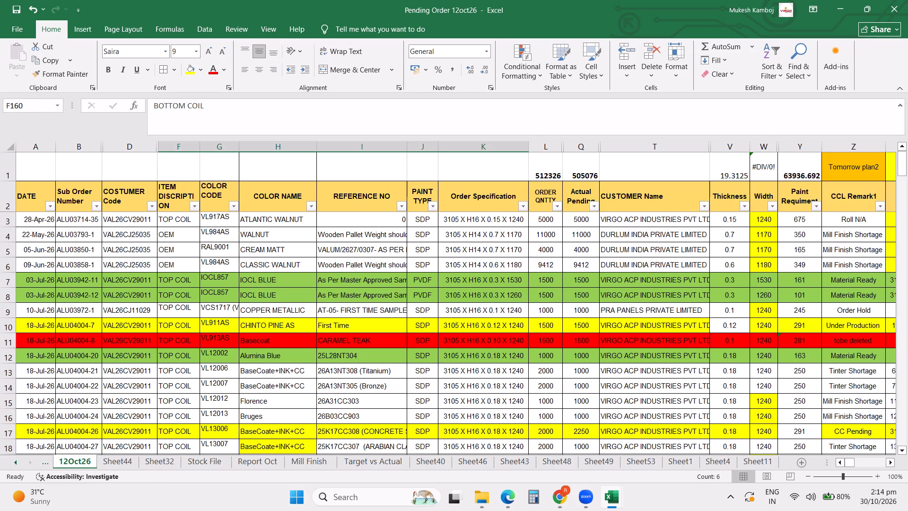
pyautogui.click(229, 204)
pyautogui.click(155, 321)
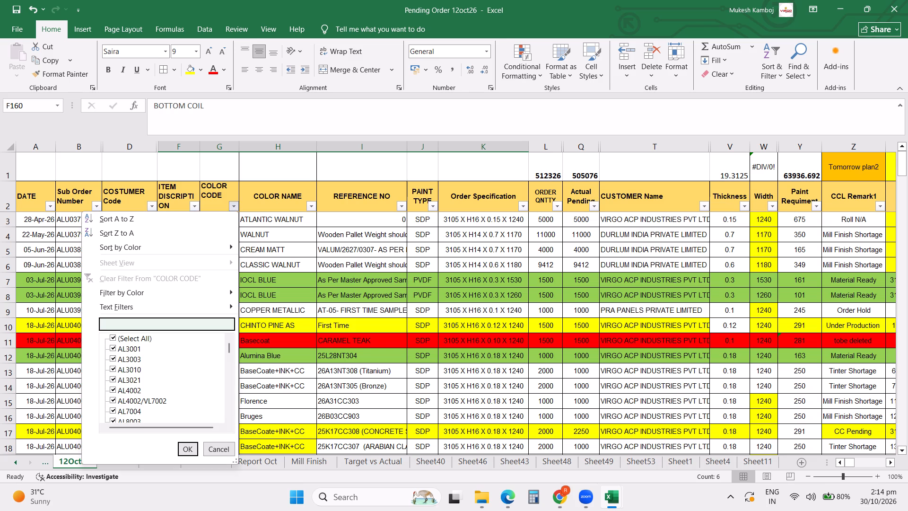
pyautogui.write('2354')
pyautogui.press('Return')
pyautogui.scroll(5, 152, 317)
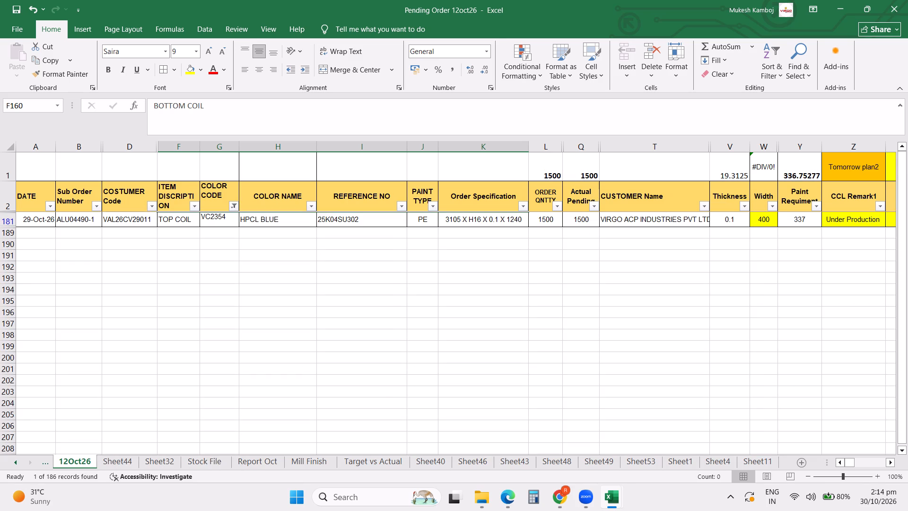
# Fill the VC2354 HPCL Blue order row with light green and set its CCL Remark1 to Material Ready.
pyautogui.click(15, 218)
pyautogui.click(199, 69)
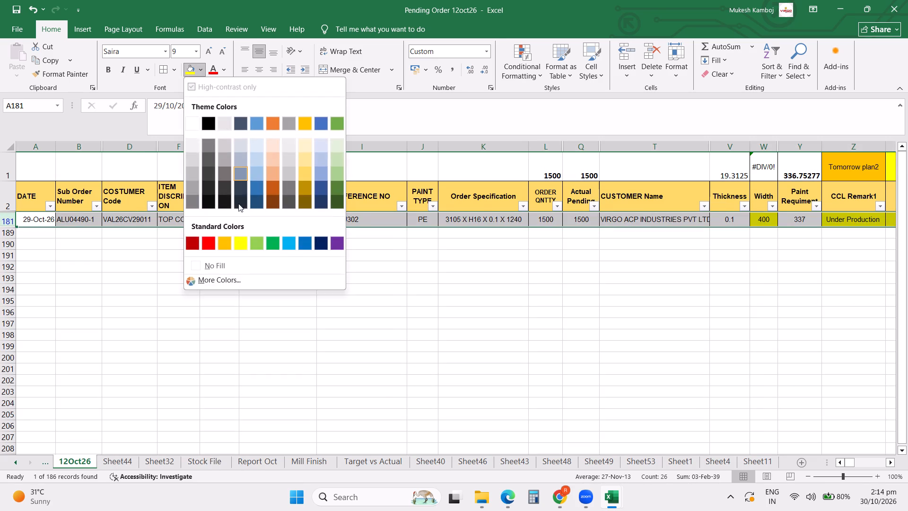
pyautogui.click(259, 243)
pyautogui.click(267, 252)
pyautogui.click(849, 217)
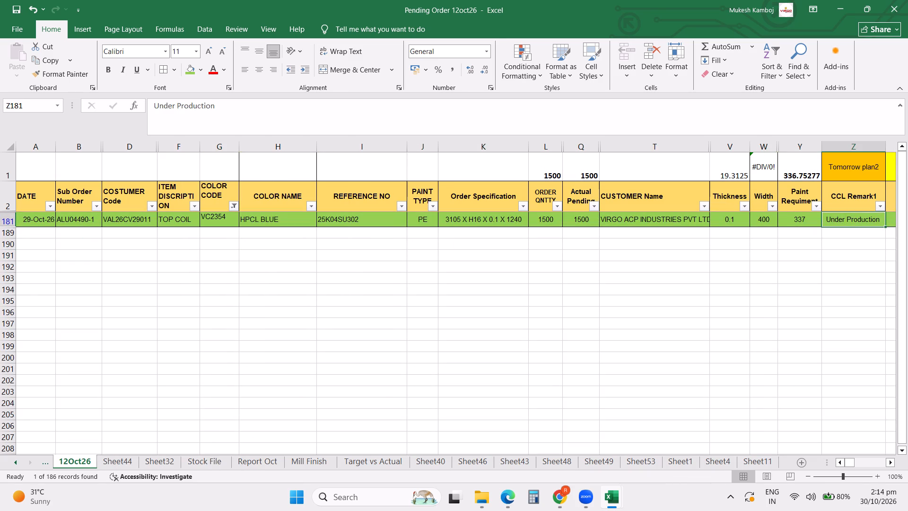
pyautogui.write('ma')
pyautogui.press('Return')
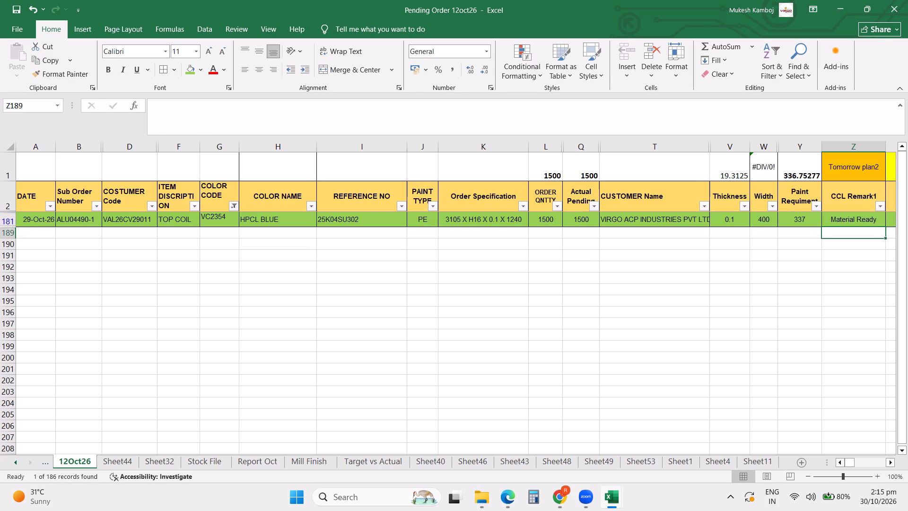
# Copy the HPCL Blue order's item description through order specification into row 581 of the Stock File sheet.
pyautogui.moveTo(180, 217); pyautogui.dragTo(534, 217)
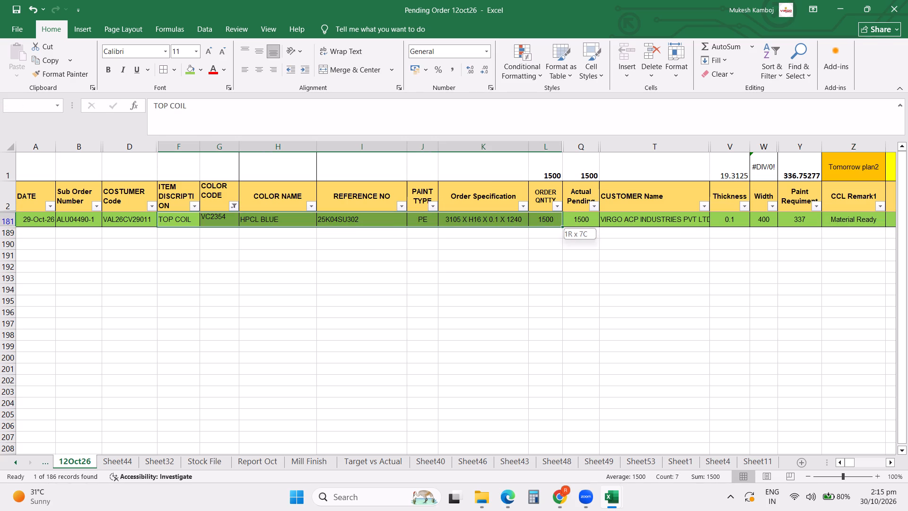
pyautogui.moveTo(534, 217); pyautogui.dragTo(518, 218)
pyautogui.hotkey('ctrl', 'c')
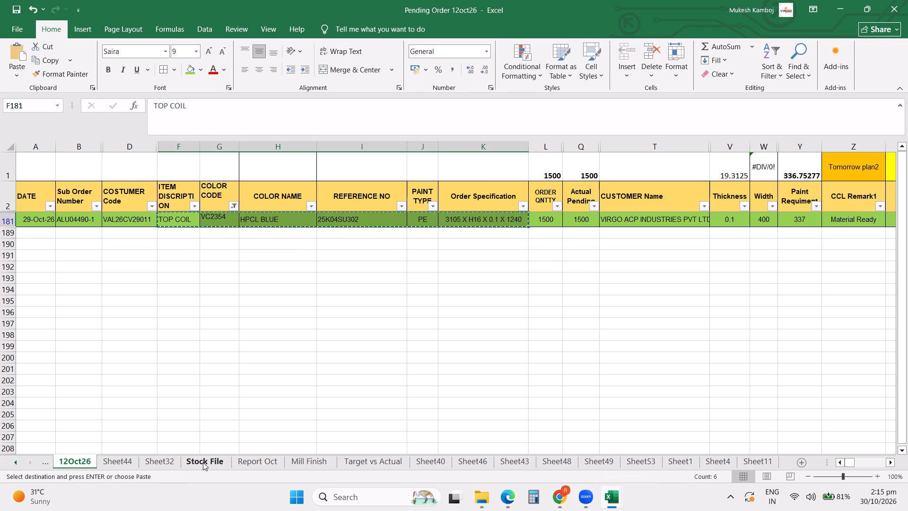
pyautogui.click(214, 461)
pyautogui.click(76, 343)
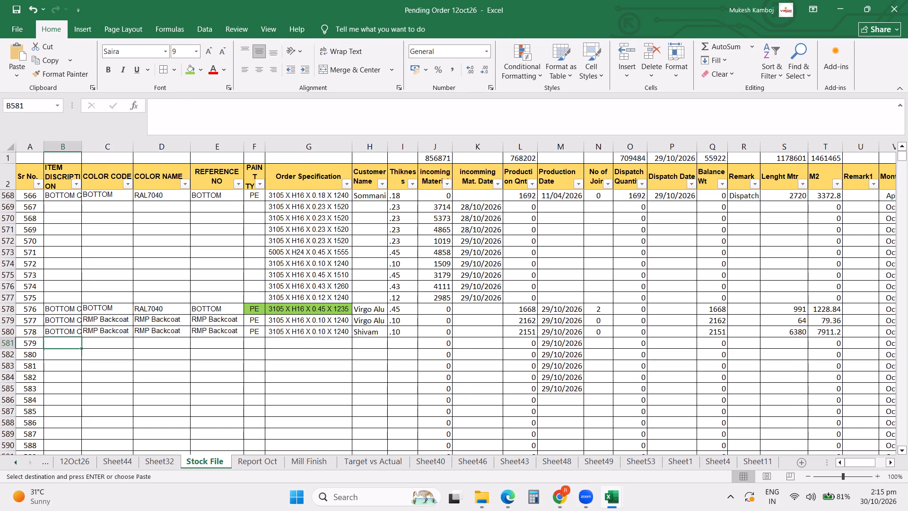
pyautogui.hotkey('ctrl', 'v')
# In row 581, enter Virgo Alu as the customer and 1350 as the production quantity.
pyautogui.click(365, 342)
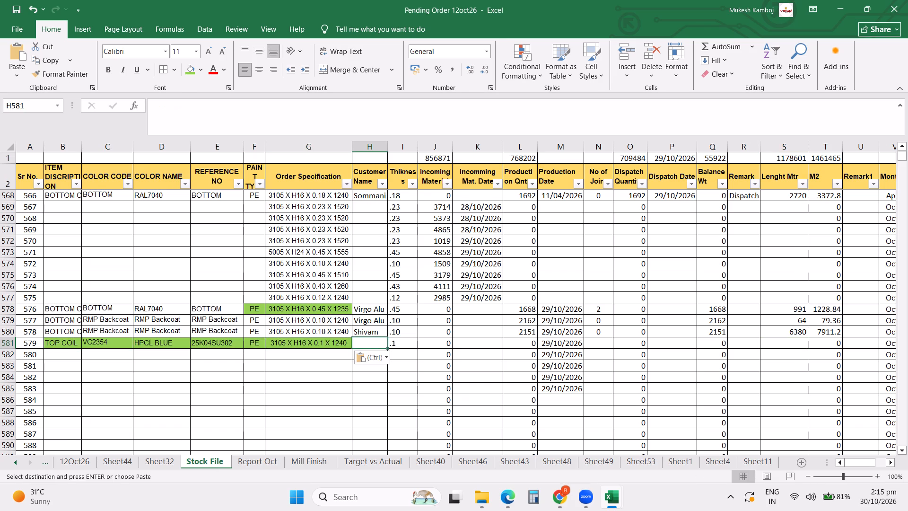
pyautogui.press('v')
pyautogui.press('Right')
pyautogui.press('Right')
pyautogui.press('Right')
pyautogui.press('Right')
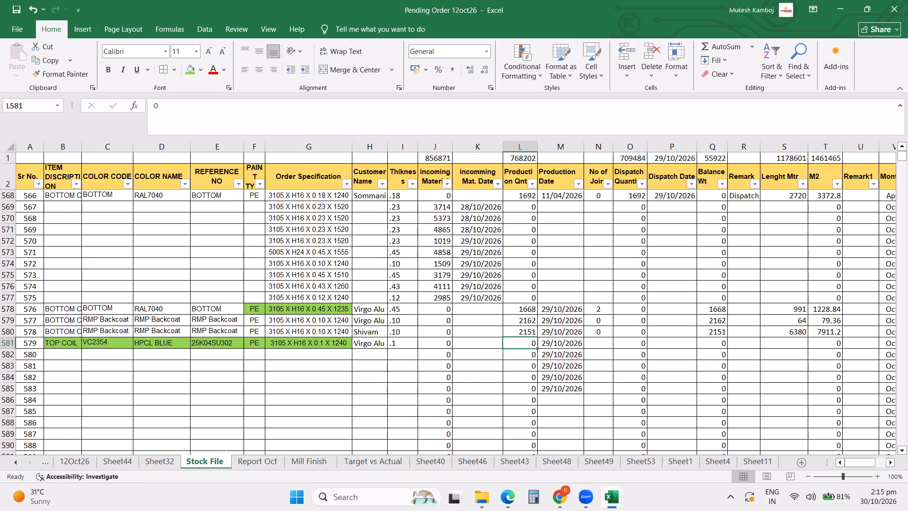
pyautogui.write('1350')
pyautogui.press('Return')
# In row 581, enter 1 for the number of joints and 3750 for the length in metres.
pyautogui.press('Up')
pyautogui.press('Right')
pyautogui.press('Right')
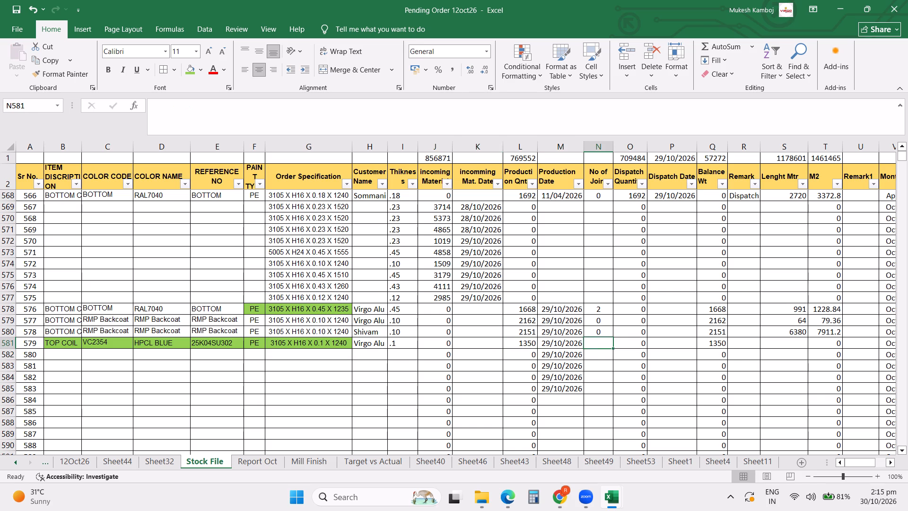
pyautogui.press('1')
pyautogui.press('Right')
pyautogui.press('Right')
pyautogui.press('Right')
pyautogui.press('Right')
pyautogui.press('Right')
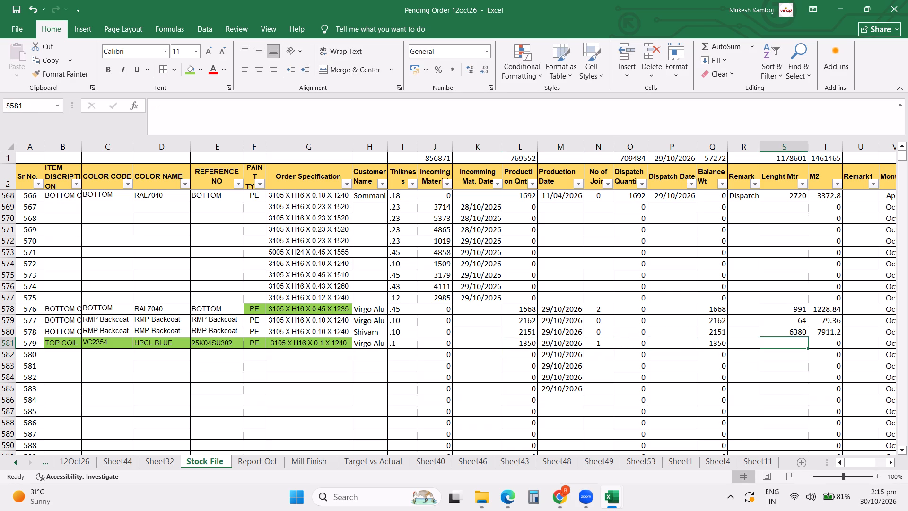
pyautogui.write('3750')
pyautogui.press('Return')
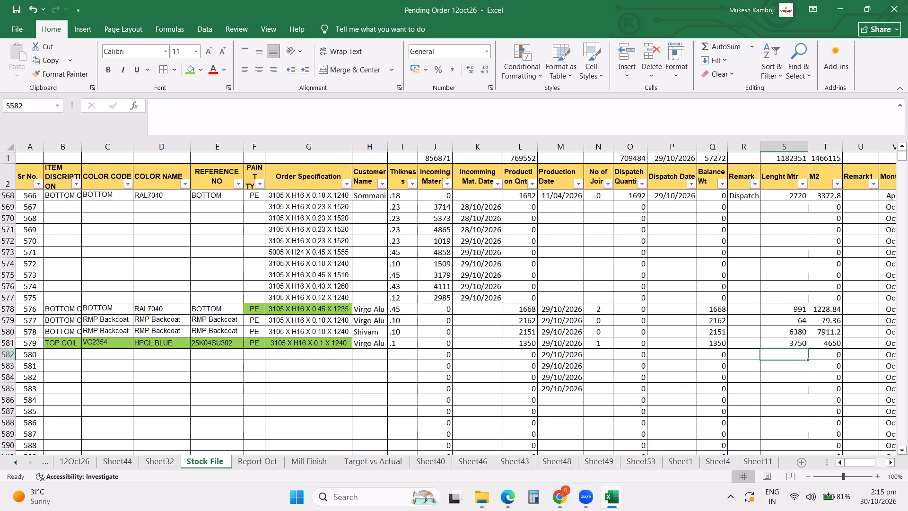
# In the 12Oct26 sheet, change the color code filter to search for 348.
pyautogui.click(81, 459)
pyautogui.click(236, 203)
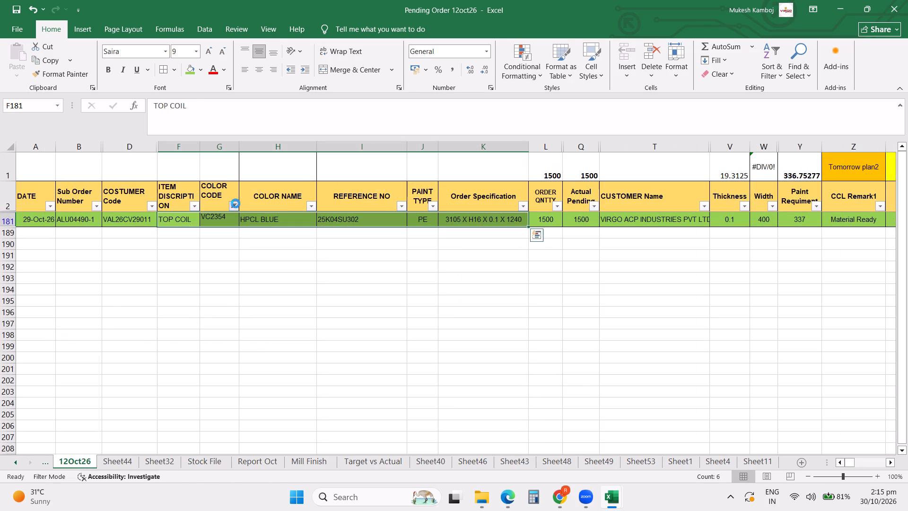
pyautogui.click(151, 320)
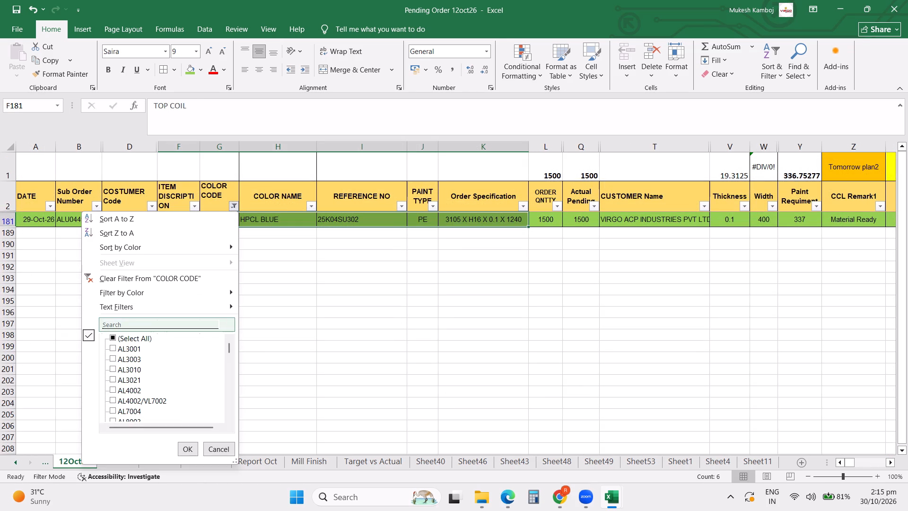
pyautogui.write('348')
pyautogui.press('Return')
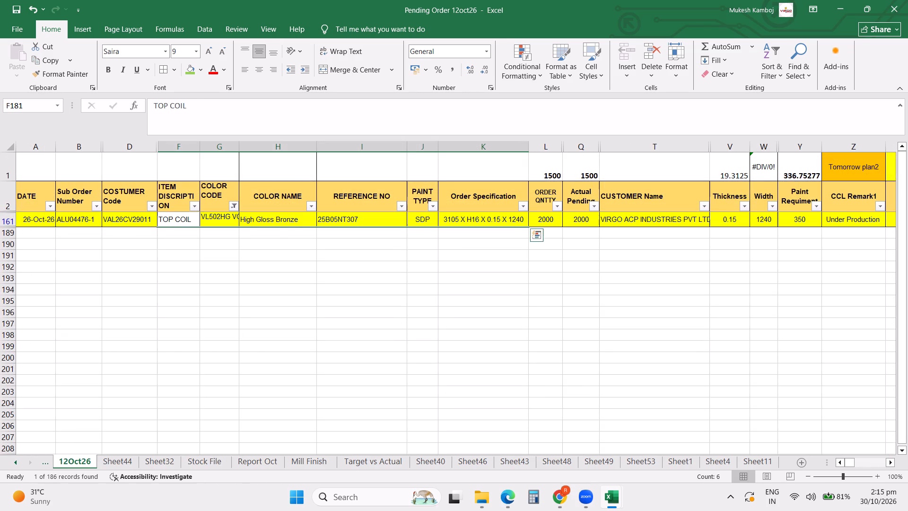
pyautogui.scroll(4, 151, 320)
# Fill the High Gloss Bronze order row with light green and set its CCL Remark1 to Material Ready.
pyautogui.click(9, 222)
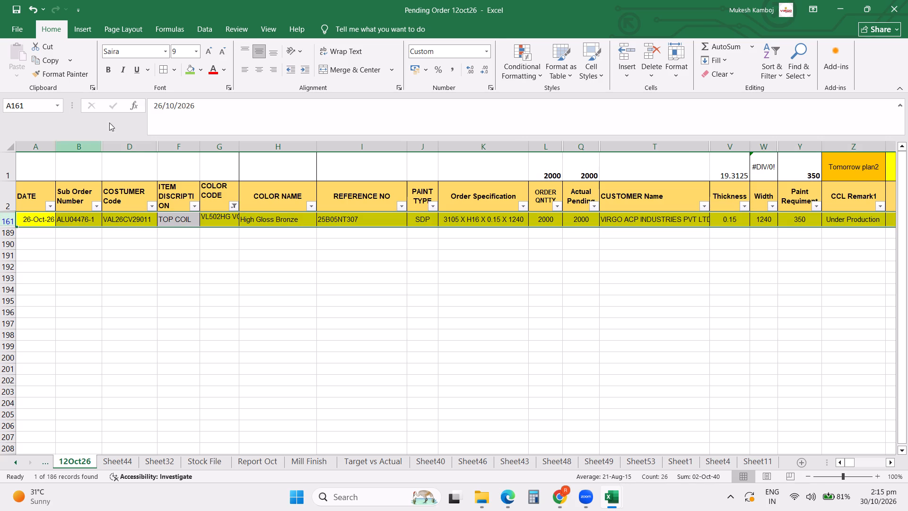
pyautogui.click(190, 73)
pyautogui.click(374, 306)
pyautogui.click(835, 221)
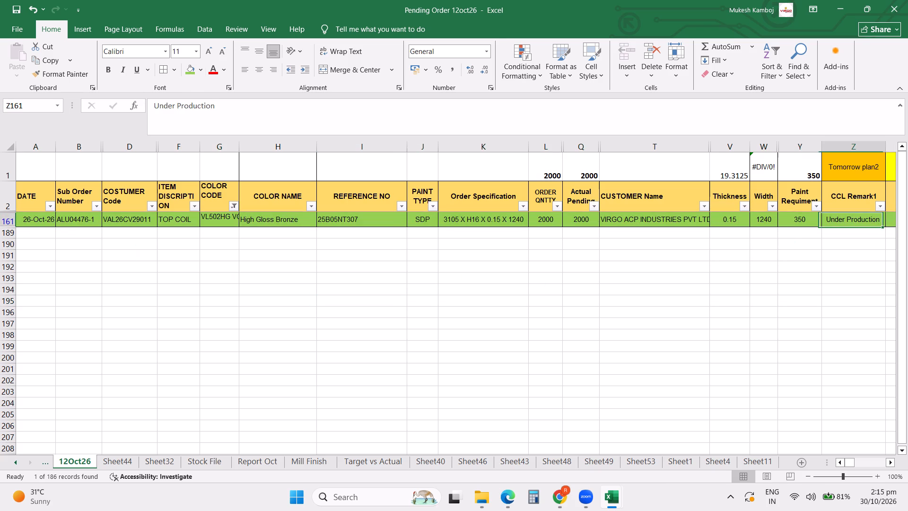
pyautogui.write('ma')
pyautogui.press('Return')
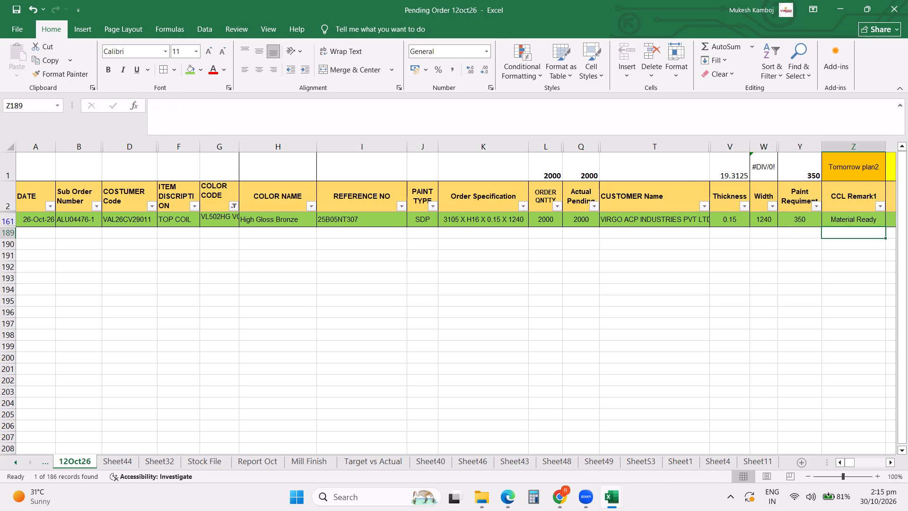
# Copy the High Gloss Bronze order's item description through order specification into row 582 of the Stock File sheet.
pyautogui.moveTo(167, 220); pyautogui.dragTo(454, 222)
pyautogui.hotkey('ctrl', 'c')
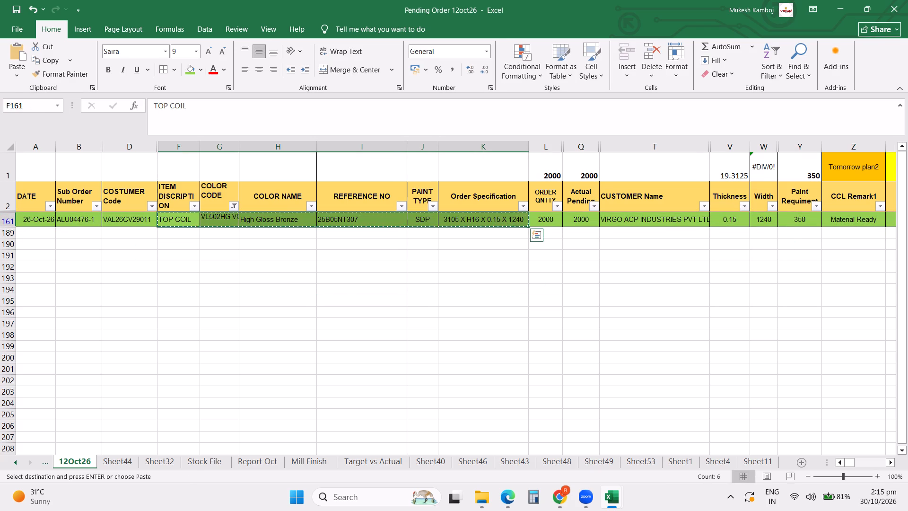
pyautogui.click(255, 466)
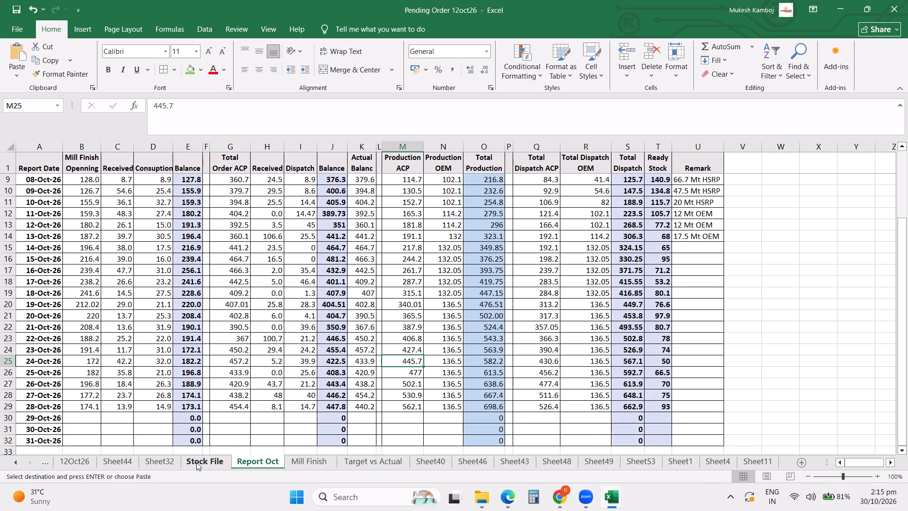
pyautogui.click(196, 460)
pyautogui.click(66, 357)
pyautogui.hotkey('ctrl', 'v')
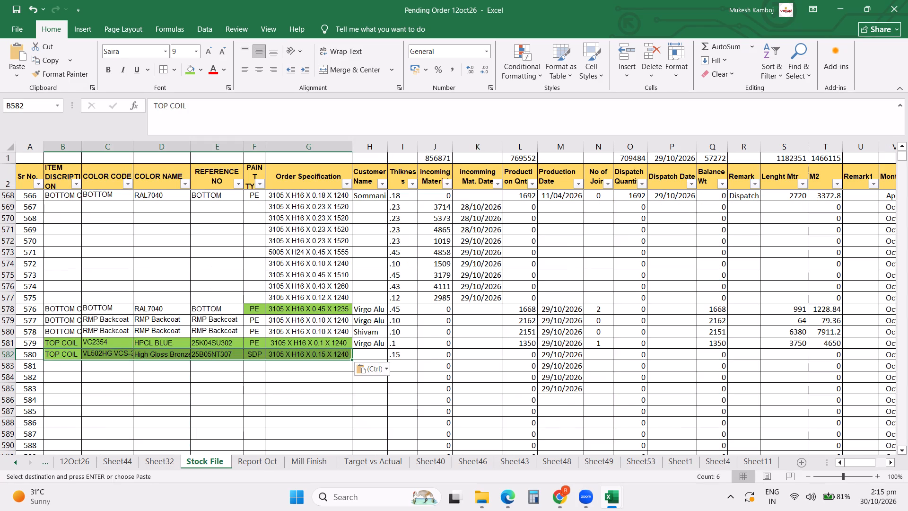
# In row 582, enter Virgo Alu as the customer and 2324 as the production quantity.
pyautogui.click(357, 352)
pyautogui.press('v')
pyautogui.press('Right')
pyautogui.press('Right')
pyautogui.press('Right')
pyautogui.press('Right')
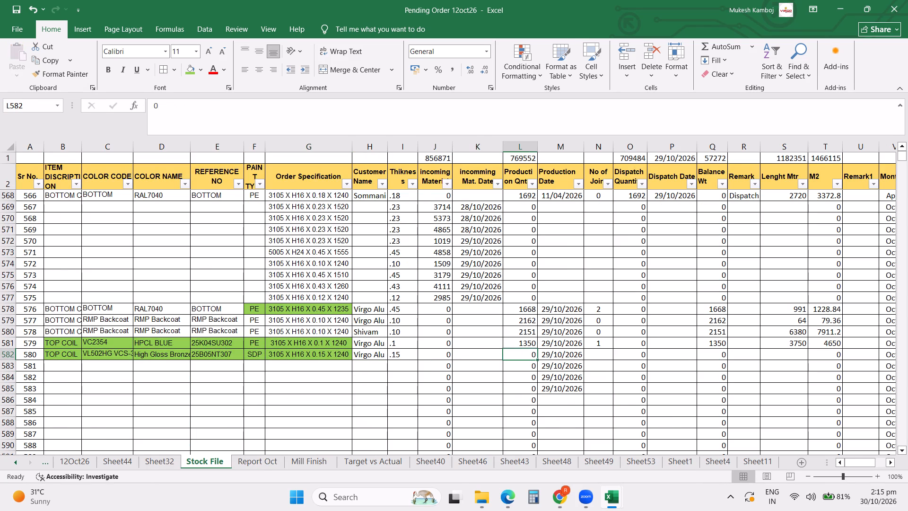
pyautogui.write('2324')
pyautogui.press('Return')
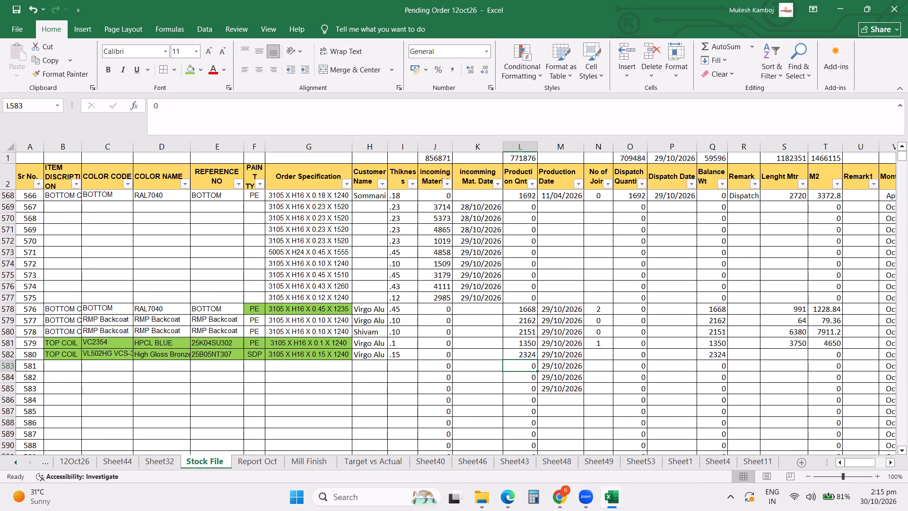
# In row 582, enter 2 for the number of joints.
pyautogui.press('Up')
pyautogui.press('Right')
pyautogui.press('Right')
pyautogui.press('2')
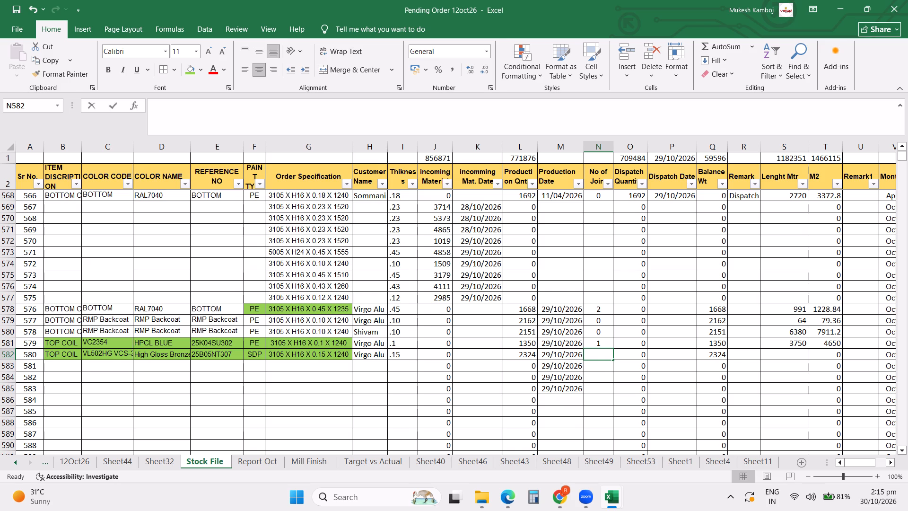
pyautogui.press('Right')
pyautogui.press('Right')
pyautogui.press('Right')
pyautogui.press('Right')
pyautogui.press('Right')
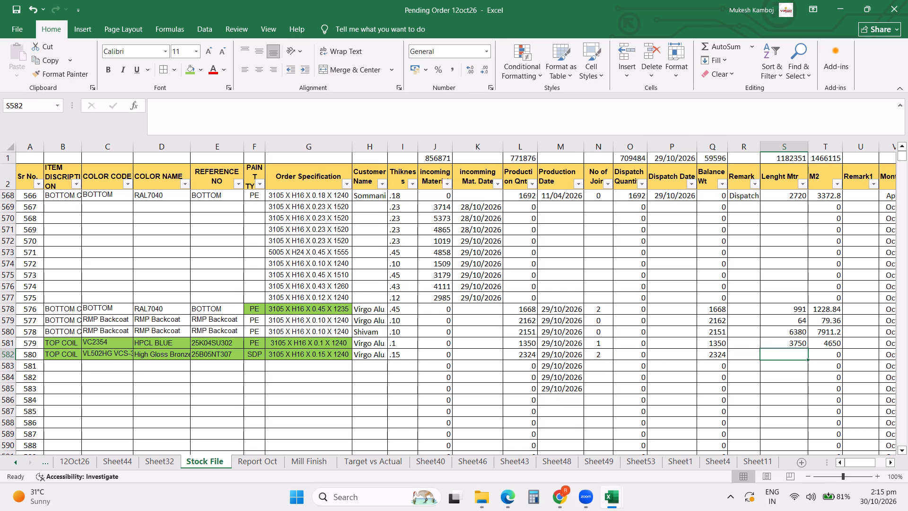
# Correct the length in metres in row 579 to 6400.
pyautogui.press('Up')
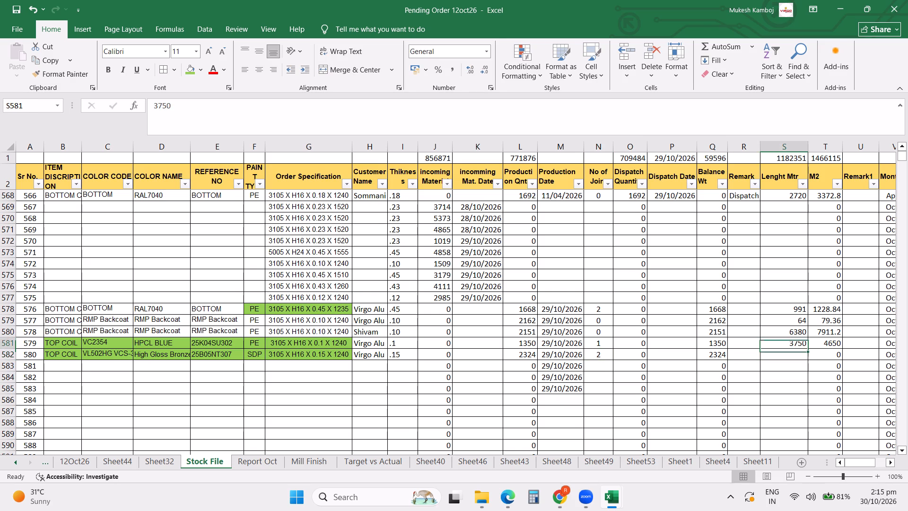
pyautogui.press('Up')
pyautogui.press('Up')
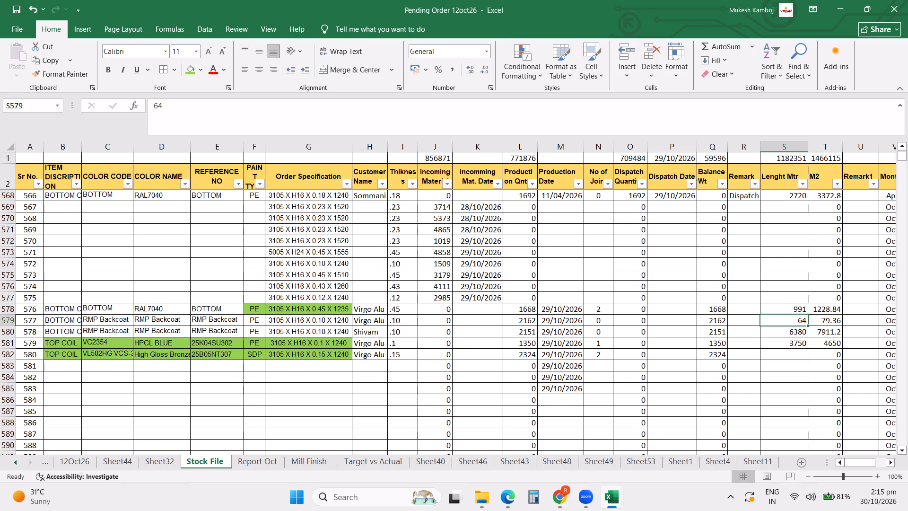
pyautogui.write('6400')
pyautogui.press('Return')
pyautogui.press('Return')
pyautogui.press('Return')
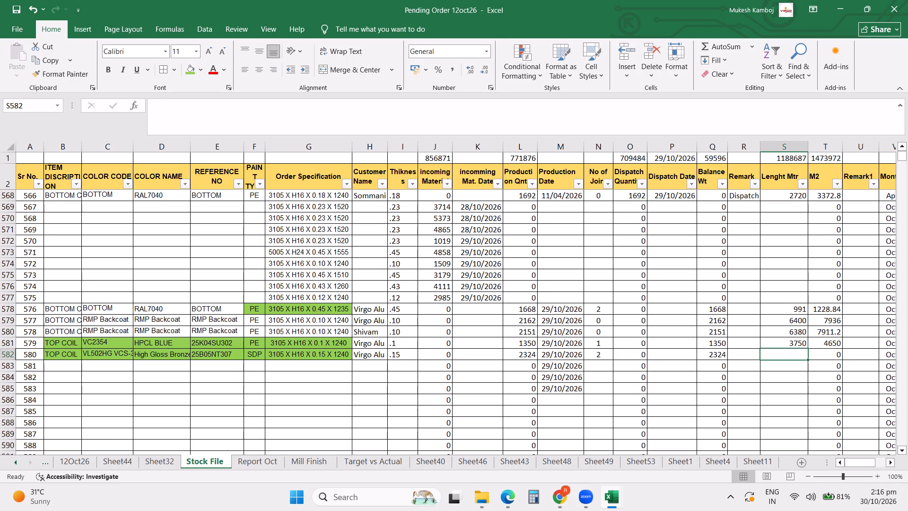
# In row 582, enter 4050 for the length in metres.
pyautogui.write('4050')
pyautogui.press('Return')
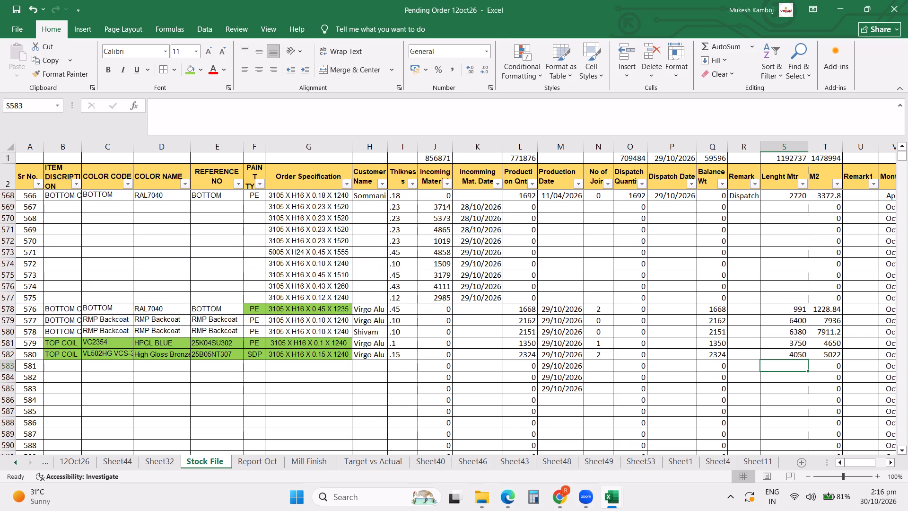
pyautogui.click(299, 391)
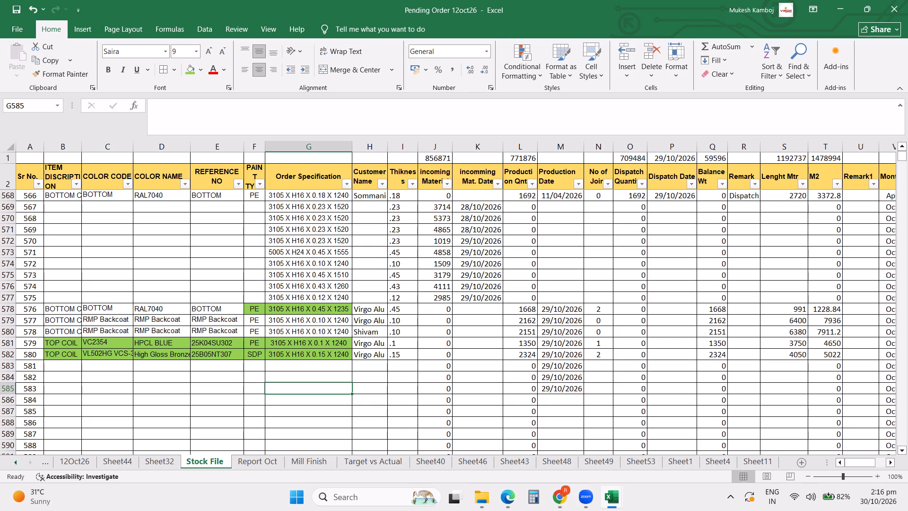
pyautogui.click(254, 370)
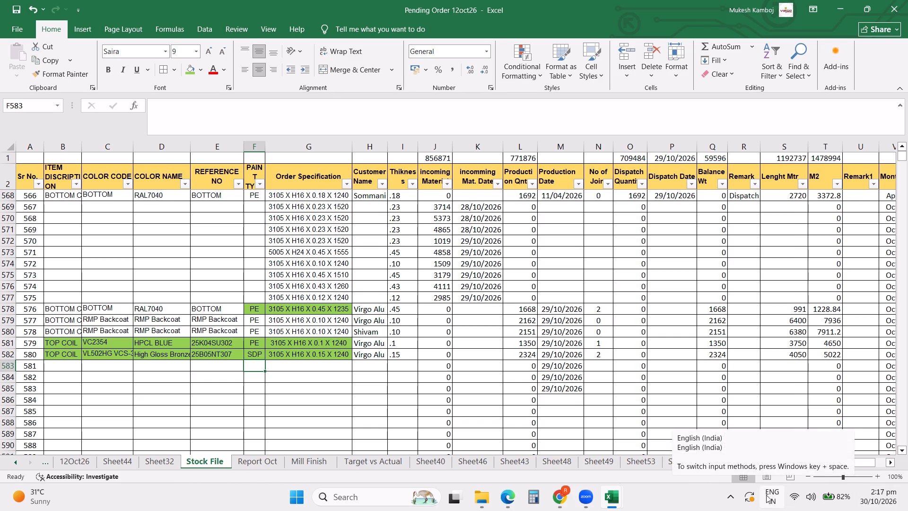
# In the 12Oct26 sheet, change the color code filter to search for 1071.
pyautogui.click(78, 463)
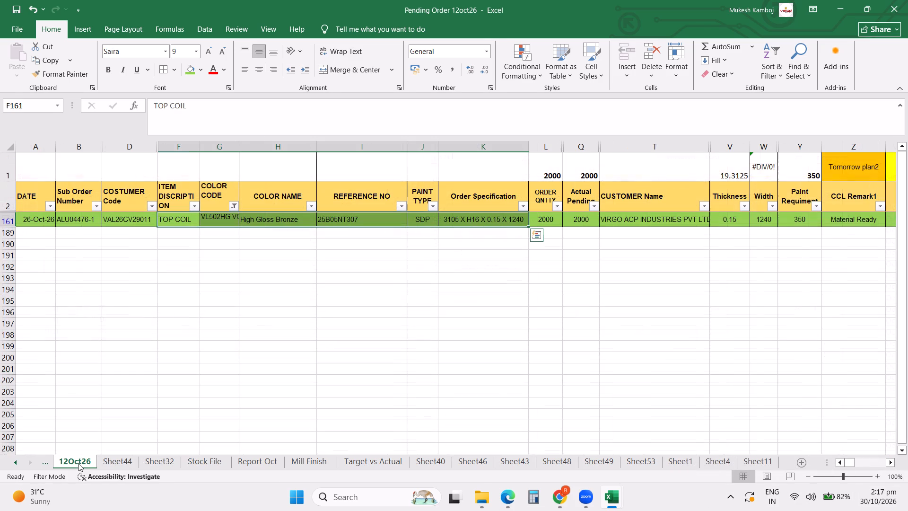
pyautogui.click(234, 206)
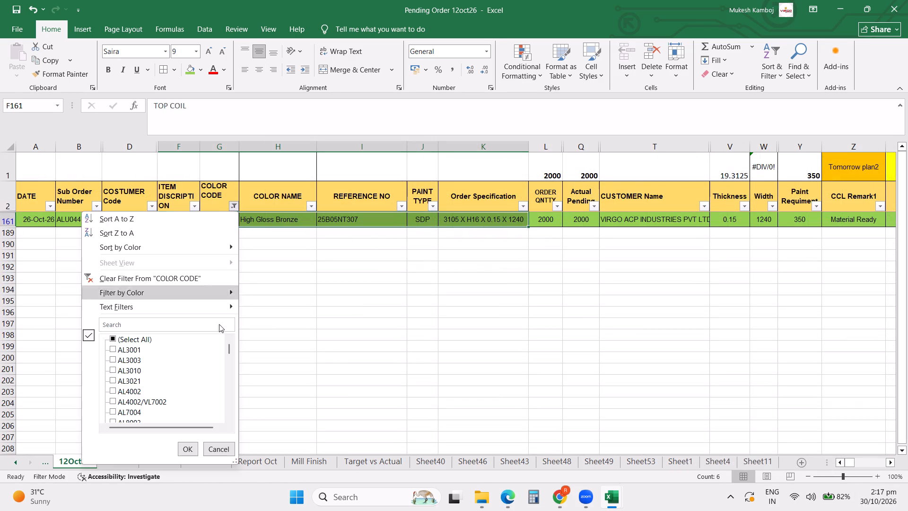
pyautogui.click(138, 325)
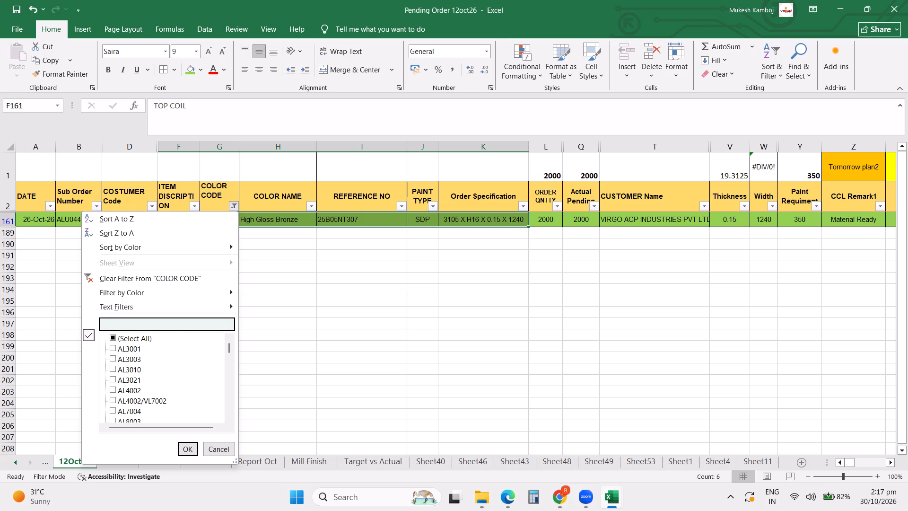
pyautogui.write('1071')
pyautogui.press('Return')
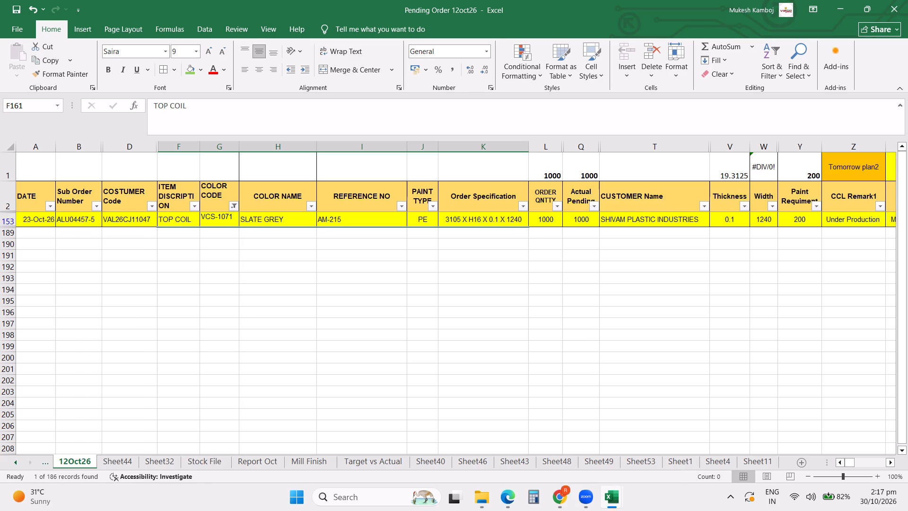
# Fill the Slate Grey order row with light green and set its CCL Remark1 to Material Ready.
pyautogui.click(0, 215)
pyautogui.click(0, 215)
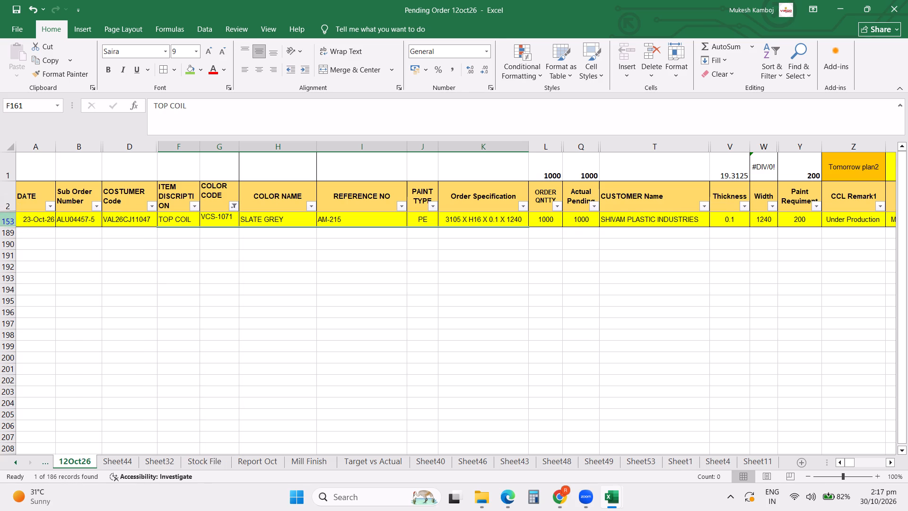
pyautogui.click(10, 223)
pyautogui.click(187, 70)
pyautogui.click(377, 231)
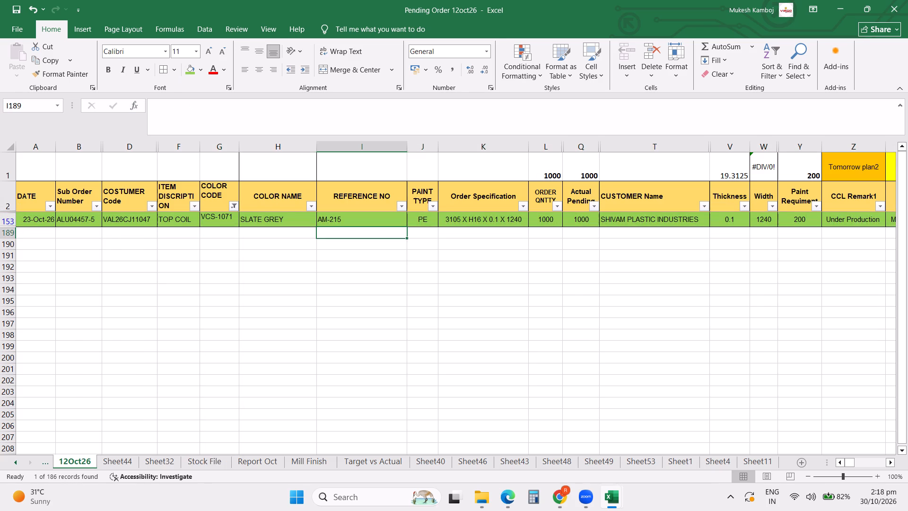
pyautogui.click(833, 220)
pyautogui.write('ma')
pyautogui.press('Return')
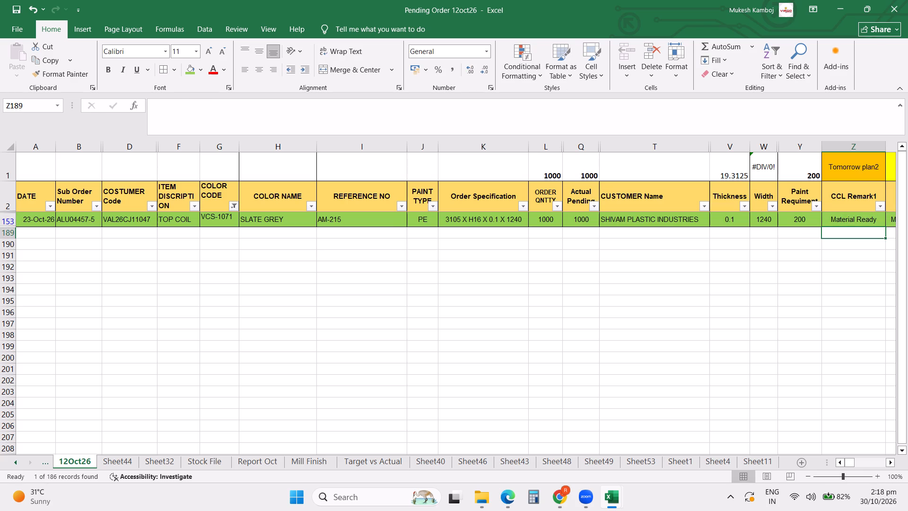
# Copy the Slate Grey order's item description through order specification into row 583 of the Stock File sheet.
pyautogui.moveTo(189, 220); pyautogui.dragTo(479, 218)
pyautogui.hotkey('ctrl', 'c')
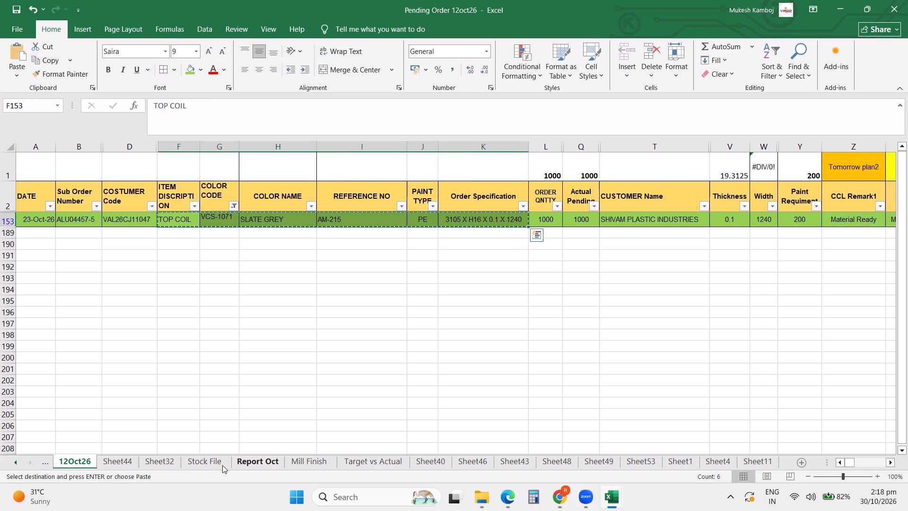
pyautogui.click(207, 461)
pyautogui.click(67, 365)
pyautogui.hotkey('ctrl', 'v')
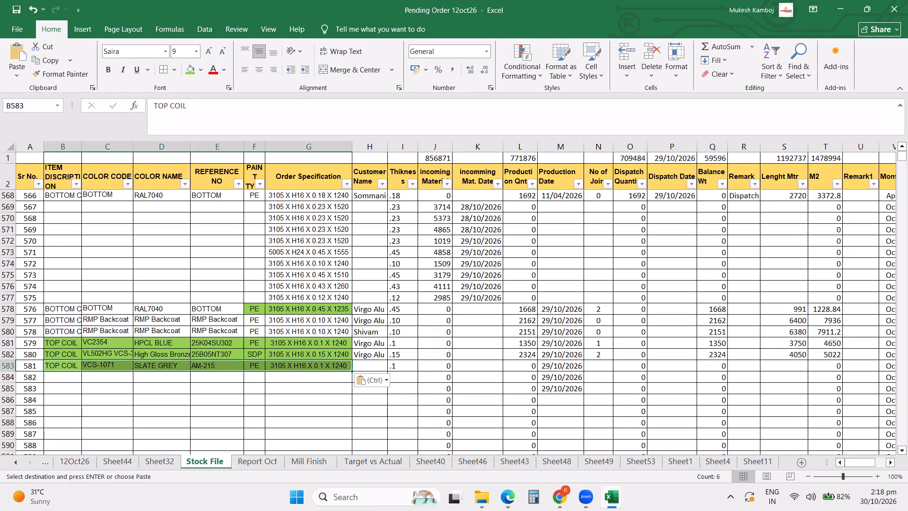
# In row 583, enter Shivam as the customer and 921 as the production quantity.
pyautogui.click(362, 368)
pyautogui.write('shi')
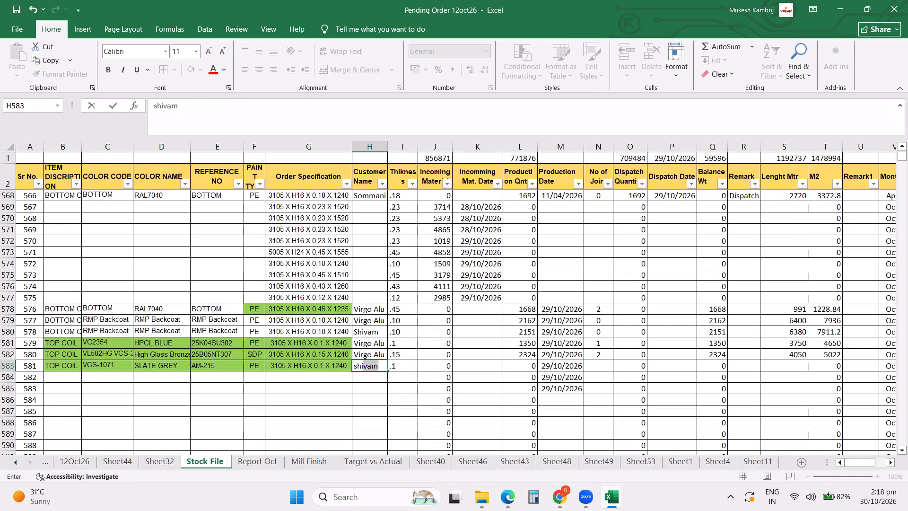
pyautogui.press('Right')
pyautogui.press('Right')
pyautogui.press('Right')
pyautogui.press('Right')
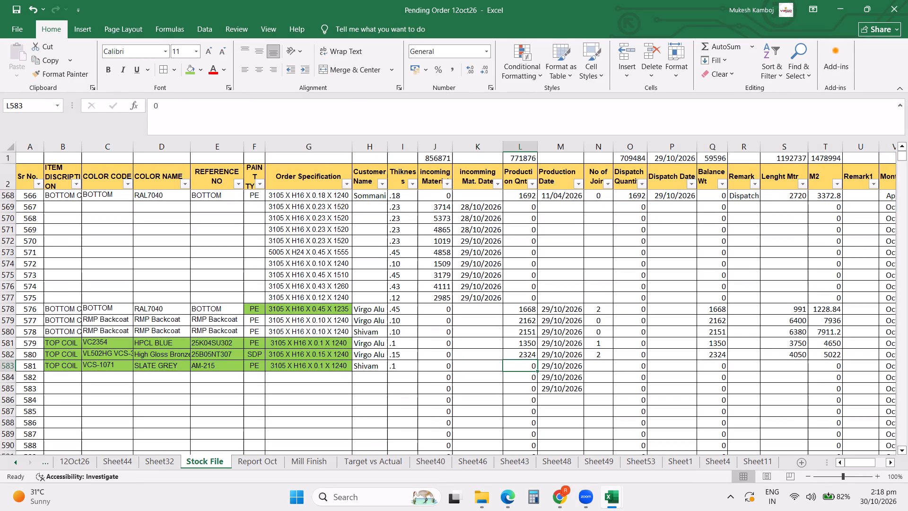
pyautogui.write('921')
pyautogui.press('Right')
pyautogui.press('Right')
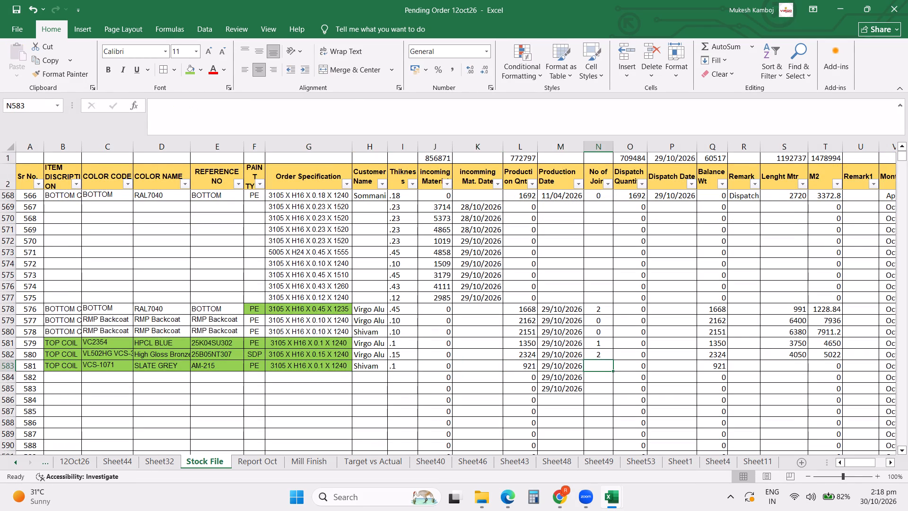
# In row 583, enter 3 for the number of joints and 2492 for the length in metres.
pyautogui.press('3')
pyautogui.press('Right')
pyautogui.press('Right')
pyautogui.press('Right')
pyautogui.press('Right')
pyautogui.press('Right')
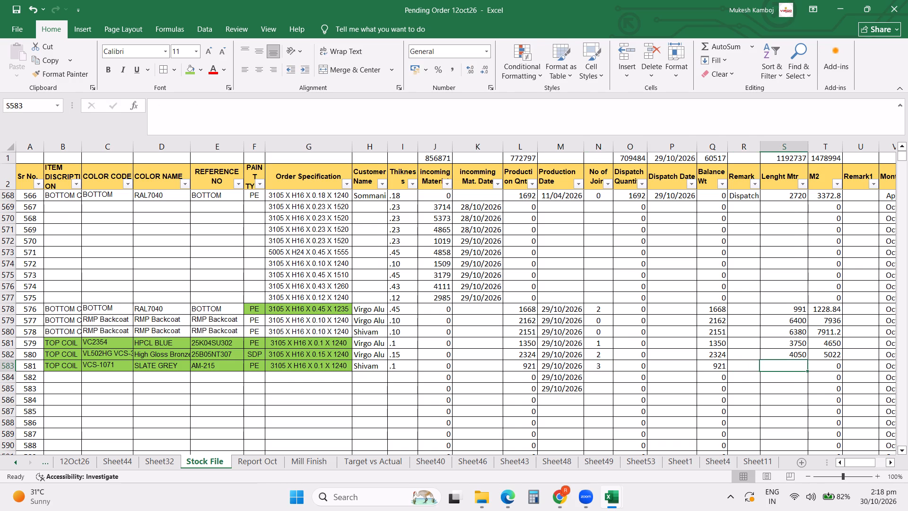
pyautogui.write('2492')
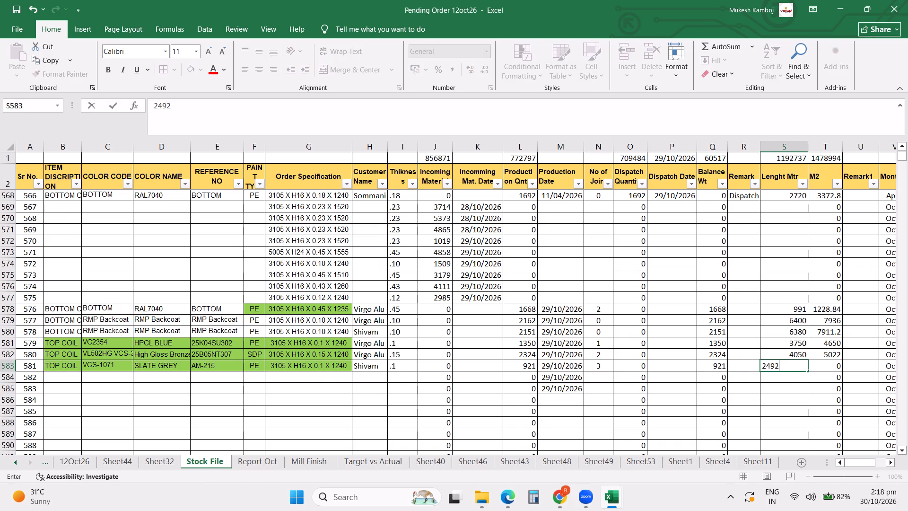
pyautogui.press('Return')
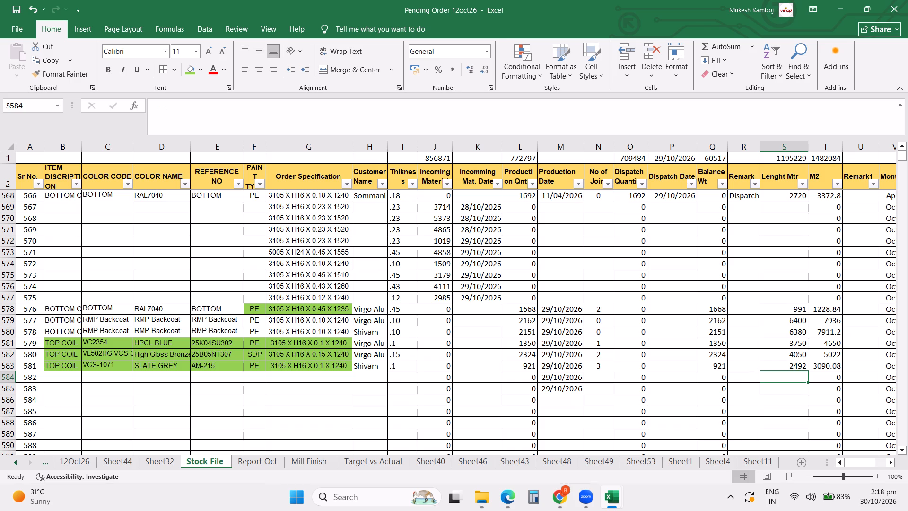
# Copy the RAL7040 bottom coil's item description through paint type from row 578 into row 584.
pyautogui.moveTo(67, 311); pyautogui.dragTo(236, 314)
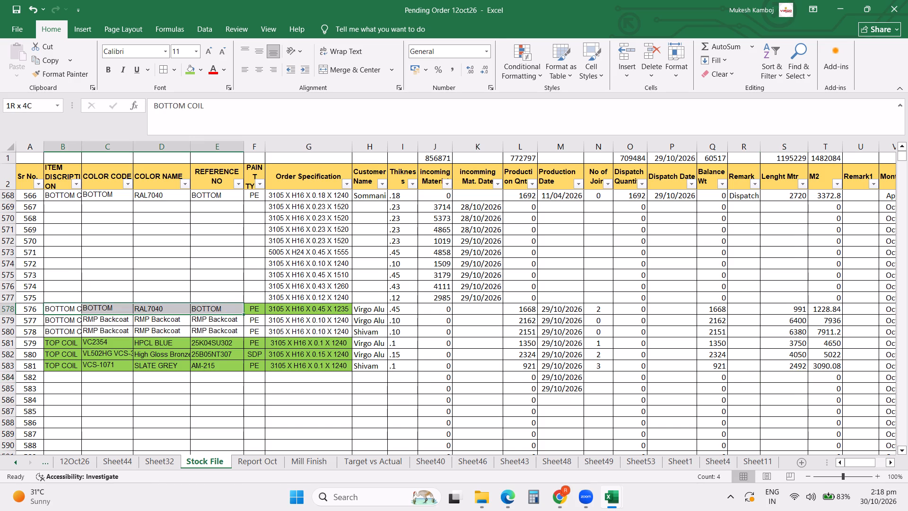
pyautogui.moveTo(236, 314); pyautogui.dragTo(245, 314)
pyautogui.hotkey('ctrl', 'c')
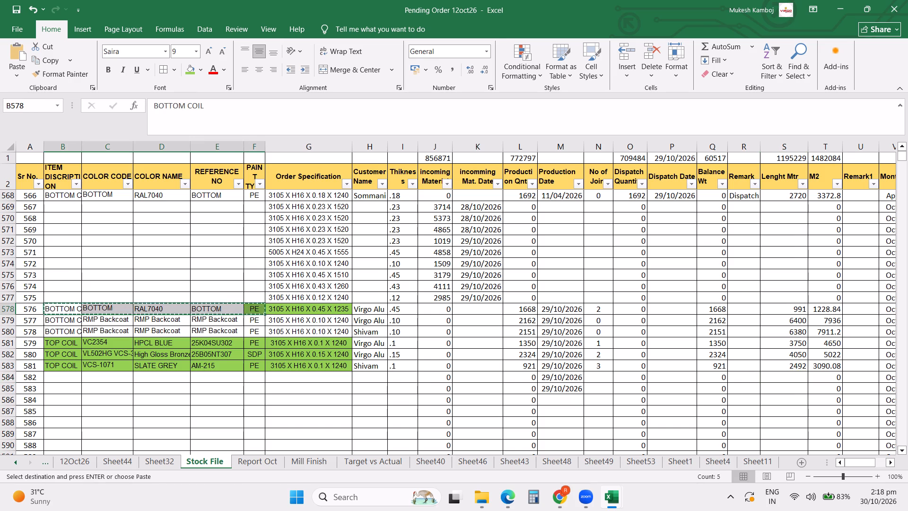
pyautogui.click(55, 375)
pyautogui.hotkey('ctrl', 'v')
# Copy the order specification from row 578 into row 584.
pyautogui.click(300, 305)
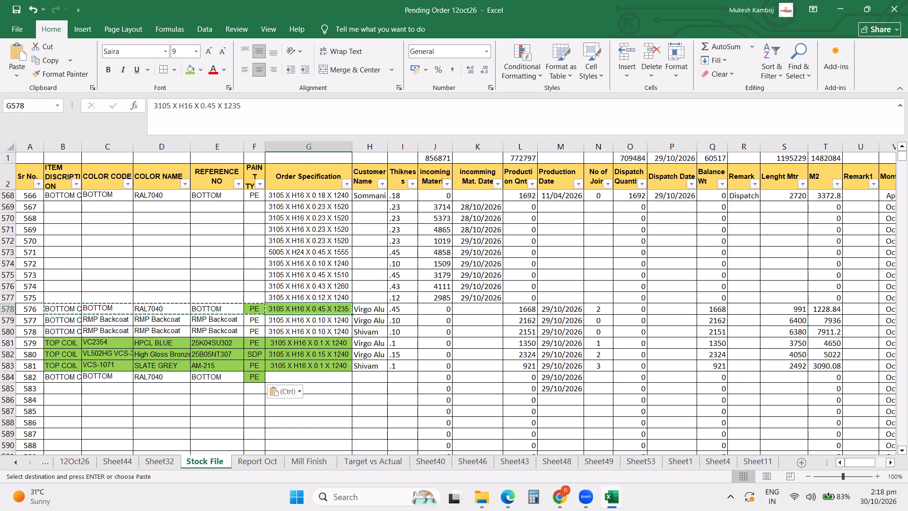
pyautogui.hotkey('ctrl', 'c')
pyautogui.click(290, 383)
pyautogui.click(291, 371)
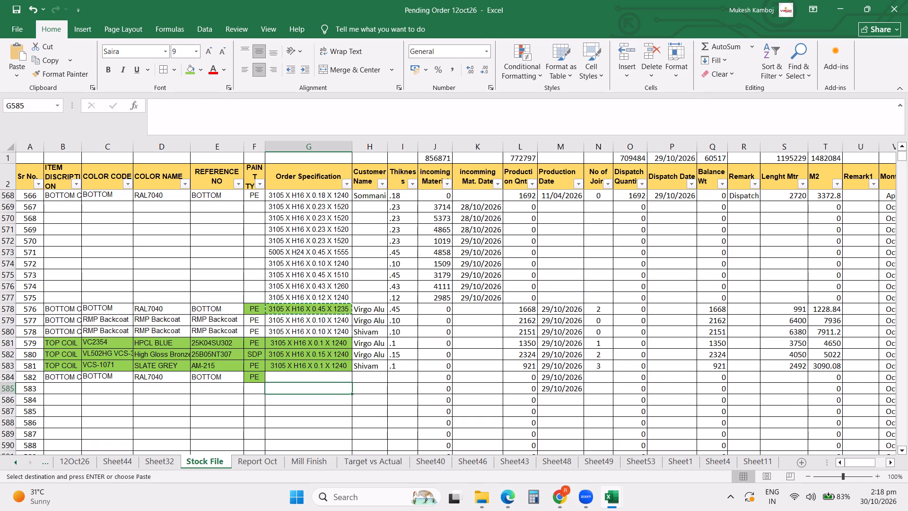
pyautogui.hotkey('ctrl', 'v')
pyautogui.hotkey('ctrl', 'z')
pyautogui.click(295, 375)
pyautogui.hotkey('ctrl', 'v')
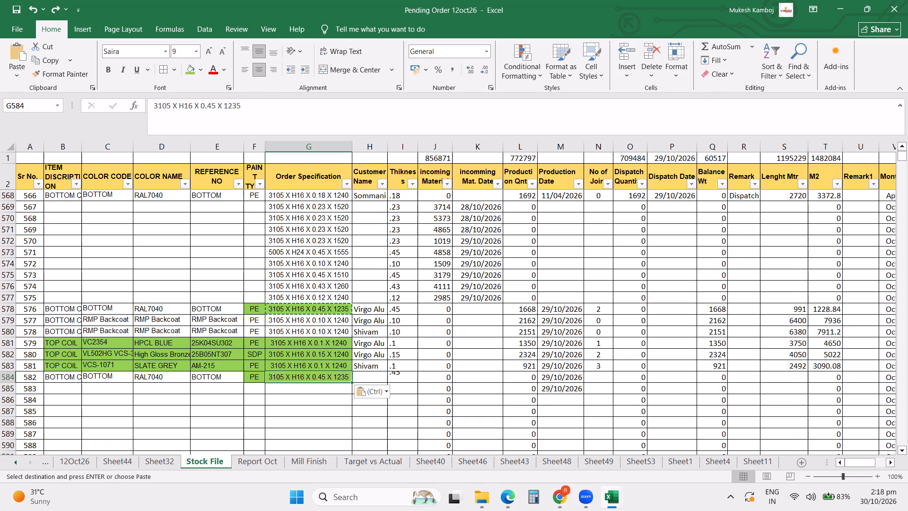
# Change the order specification in row 584 to 3105 X H16 X 0.24 X 1270.
pyautogui.click(215, 106)
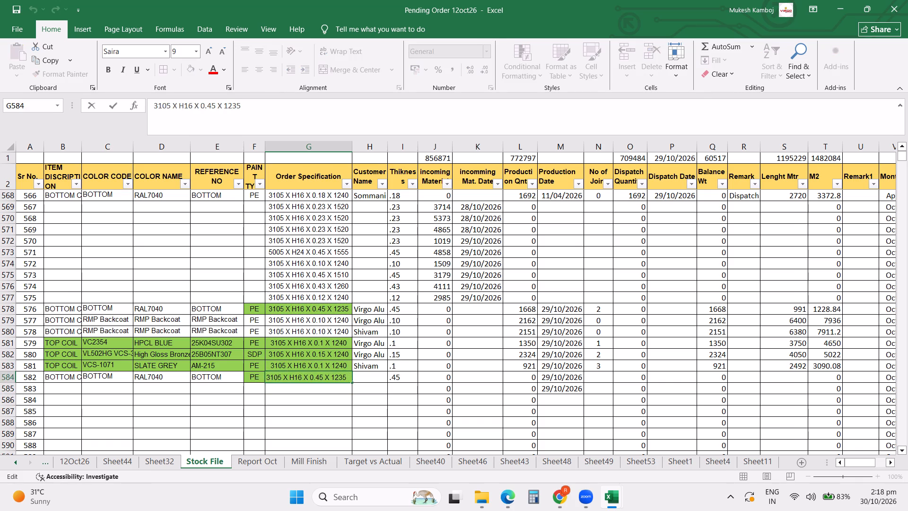
pyautogui.press('BackSpace')
pyautogui.press('BackSpace')
pyautogui.write('24')
pyautogui.press('Right')
pyautogui.press('Right')
pyautogui.press('Right')
pyautogui.press('Right')
pyautogui.press('Right')
pyautogui.press('Right')
pyautogui.press('Right')
pyautogui.press('BackSpace')
pyautogui.press('BackSpace')
pyautogui.write('70')
pyautogui.press('Return')
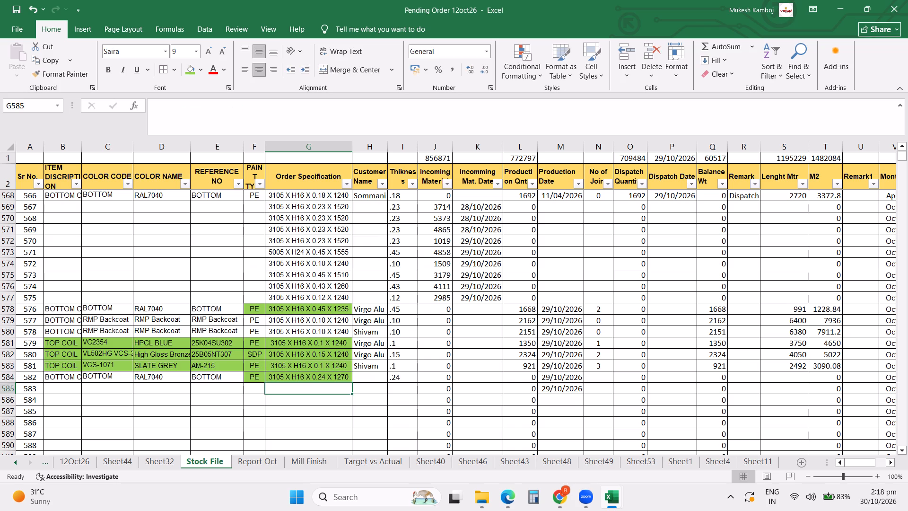
# In row 584, enter Virgo Alu as the customer and 531 as the production quantity.
pyautogui.click(367, 376)
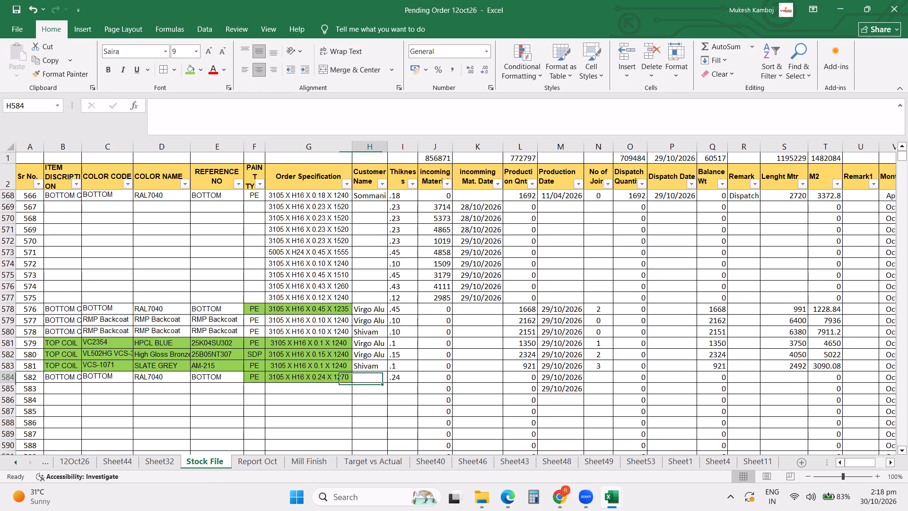
pyautogui.press('v')
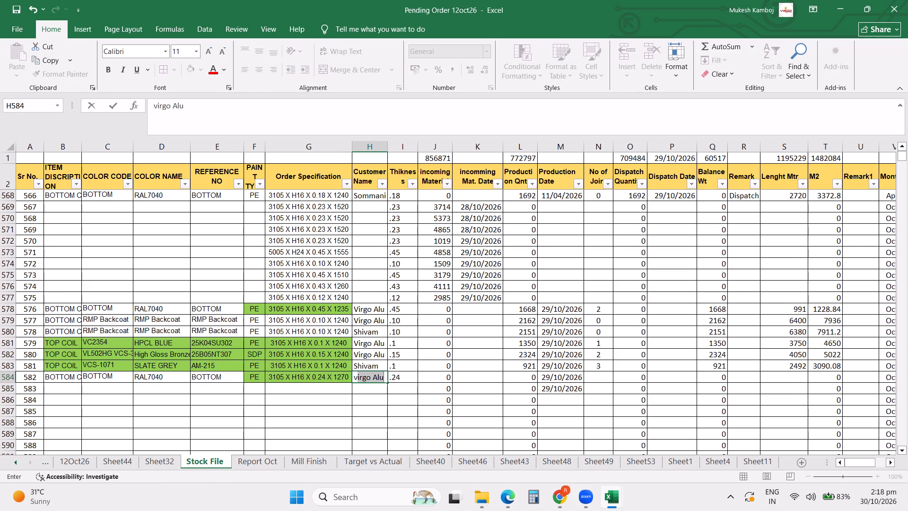
pyautogui.press('Right')
pyautogui.press('Right')
pyautogui.press('Right')
pyautogui.press('Right')
pyautogui.press('Right')
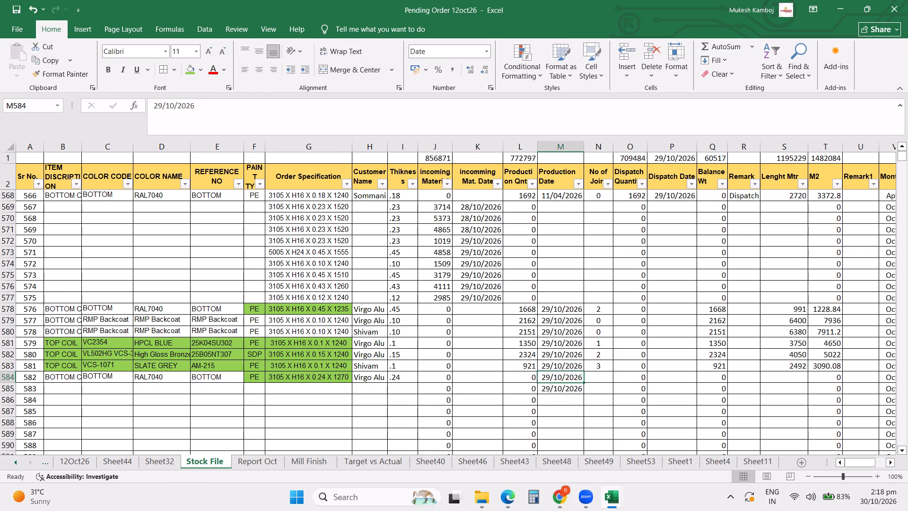
pyautogui.press('Left')
pyautogui.write('531')
pyautogui.press('Right')
# In row 584, enter 2 for the number of joints and 533 for the length in metres.
pyautogui.press('Right')
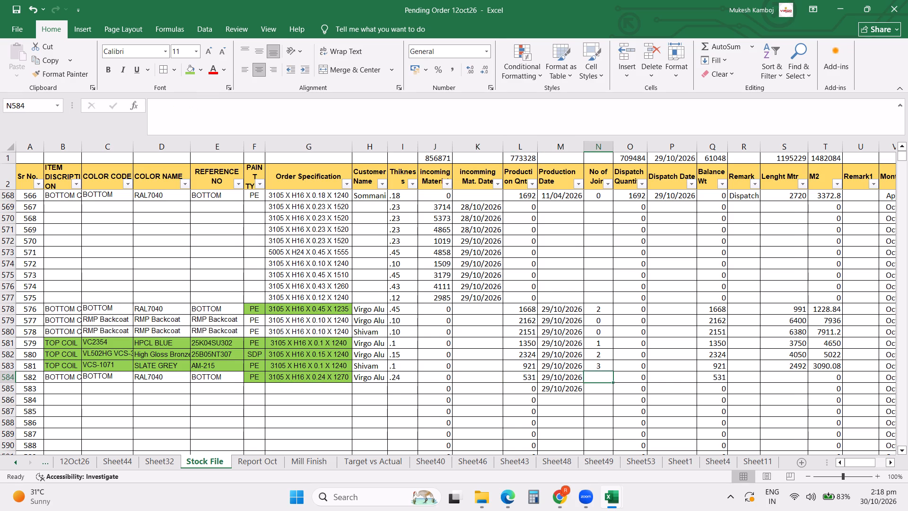
pyautogui.press('2')
pyautogui.press('Right')
pyautogui.press('Right')
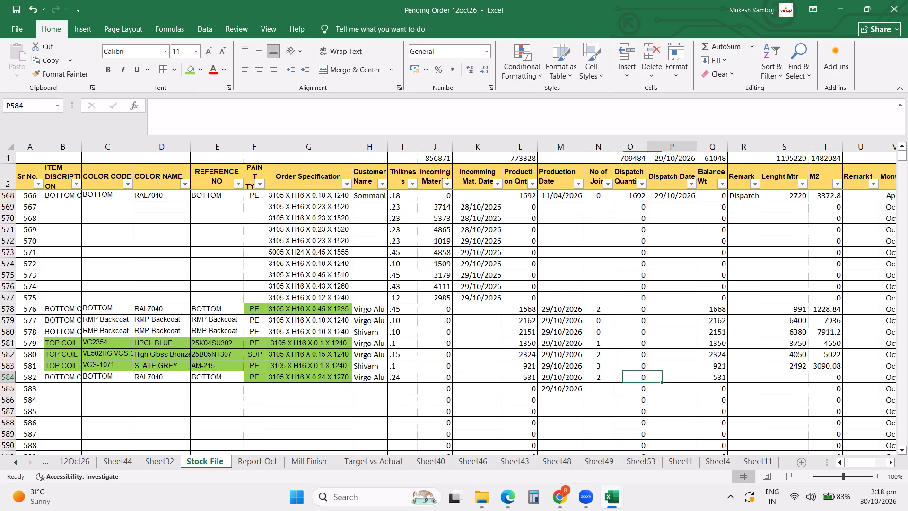
pyautogui.press('Right')
pyautogui.press('Right')
pyautogui.press('Right')
pyautogui.write('533')
pyautogui.press('Return')
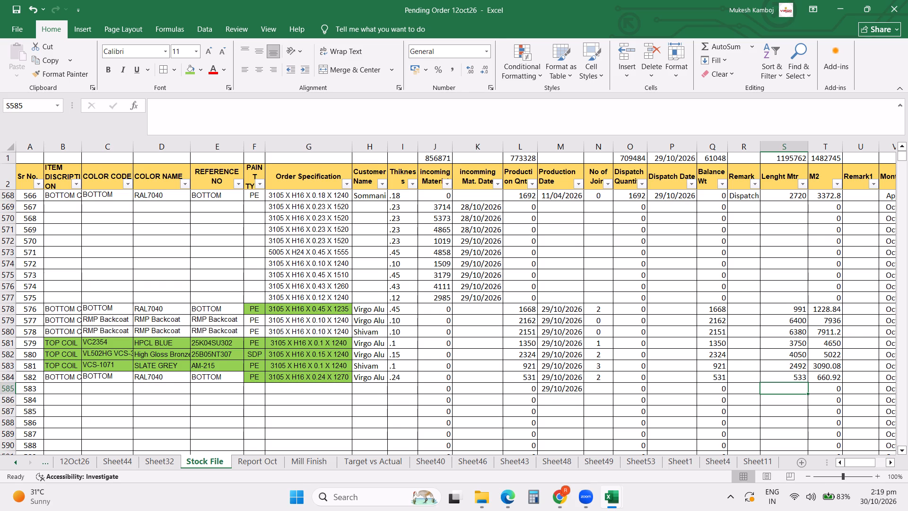
# Copy the RMP Backcoat bottom coil's item description through paint type from row 580 into row 585.
pyautogui.moveTo(67, 332); pyautogui.dragTo(231, 334)
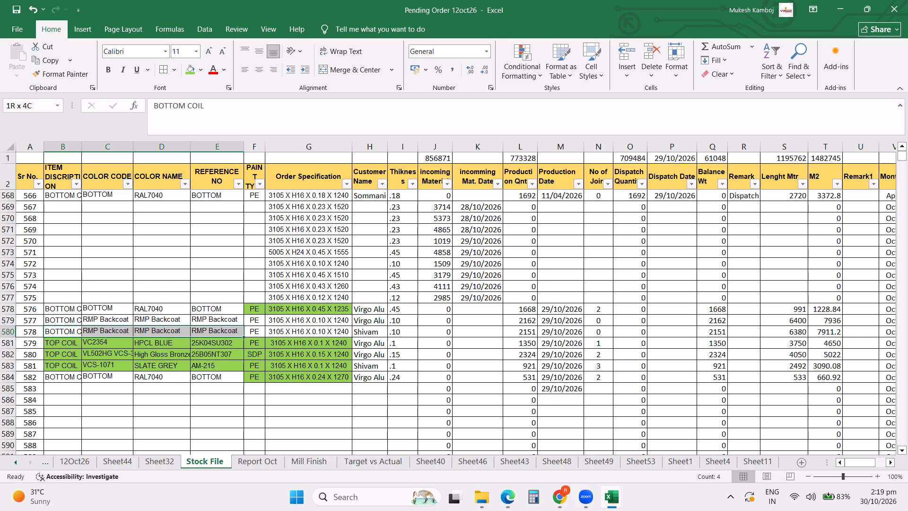
pyautogui.moveTo(231, 334); pyautogui.dragTo(244, 334)
pyautogui.hotkey('ctrl', 'c')
pyautogui.click(62, 389)
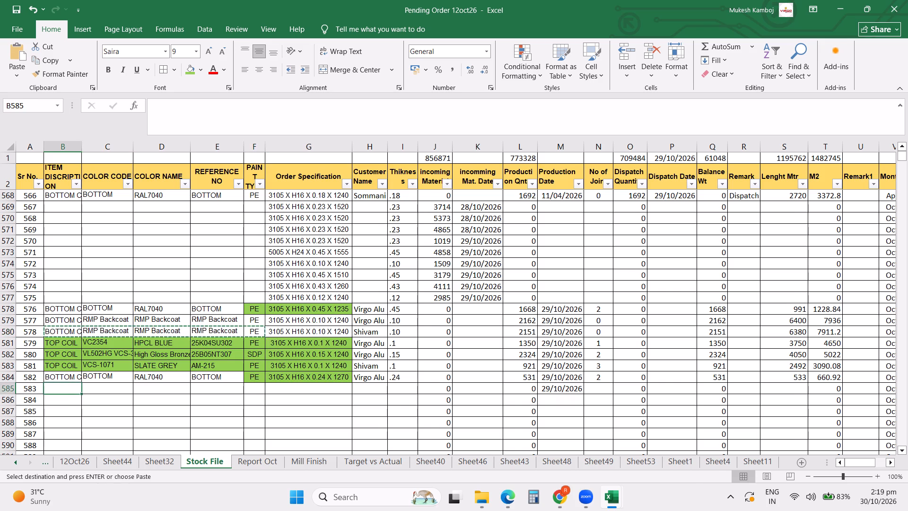
pyautogui.hotkey('ctrl', 'v')
# Copy the order specification 3105 X H16 X 0.15 X 1240 from row 582 into row 585.
pyautogui.click(265, 354)
pyautogui.click(281, 357)
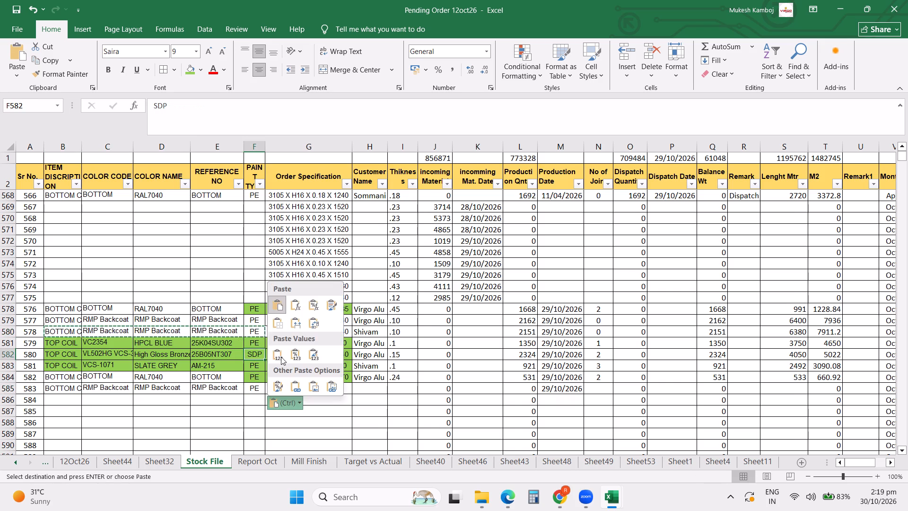
pyautogui.click(413, 365)
pyautogui.click(342, 355)
pyautogui.hotkey('ctrl', 'c')
pyautogui.click(307, 389)
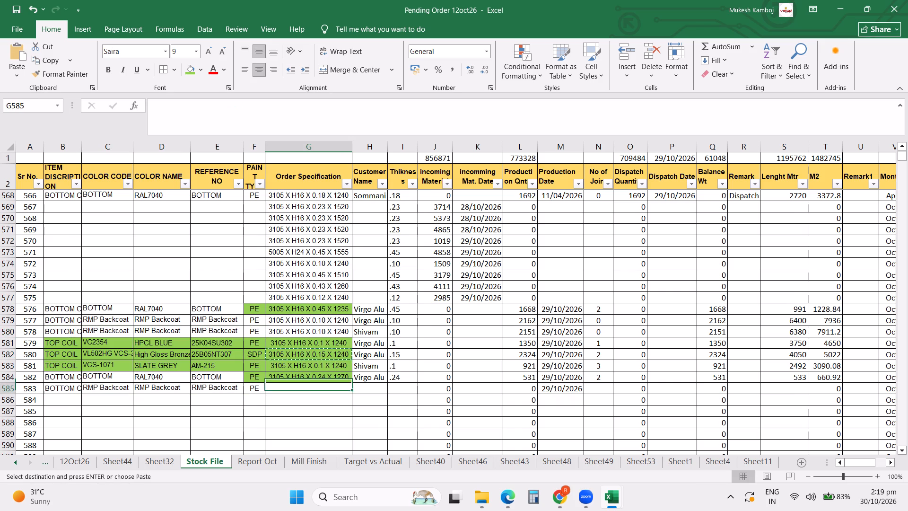
pyautogui.hotkey('ctrl', 'v')
# In row 585, enter Virgo Alu as the customer and 2624 as the production quantity.
pyautogui.click(362, 387)
pyautogui.press('v')
pyautogui.press('Right')
pyautogui.press('Right')
pyautogui.press('Right')
pyautogui.press('Right')
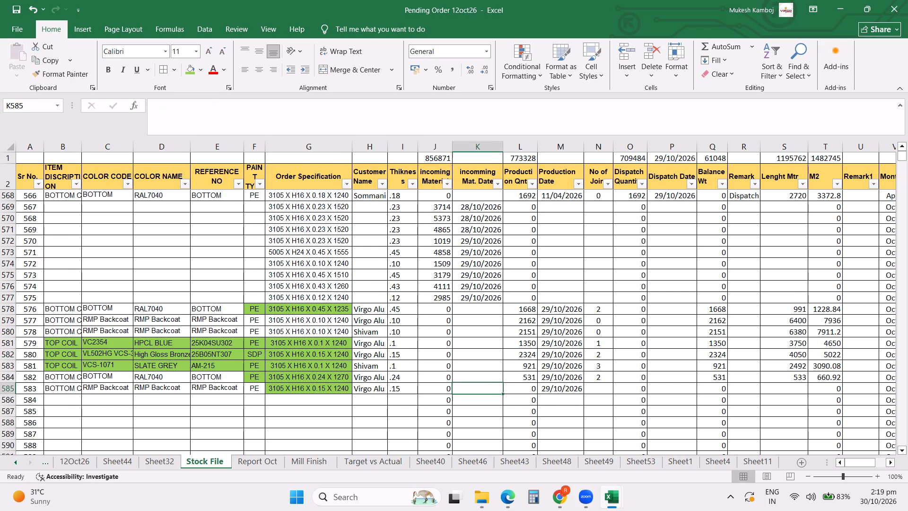
pyautogui.write('2624')
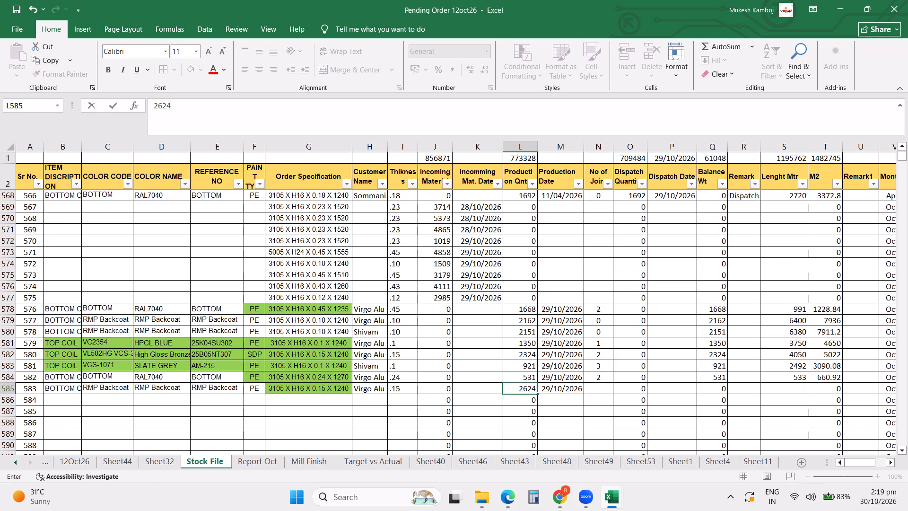
pyautogui.press('Return')
# In row 585, enter 0 for the number of joints and 5210 for the length in metres.
pyautogui.press('Up')
pyautogui.press('Right')
pyautogui.press('Right')
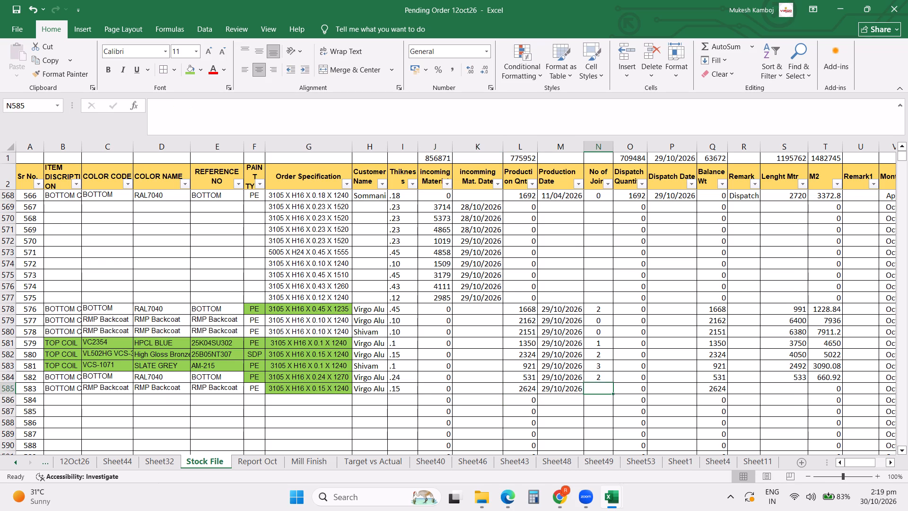
pyautogui.press('0')
pyautogui.press('Right')
pyautogui.press('Right')
pyautogui.press('Right')
pyautogui.press('Right')
pyautogui.press('Right')
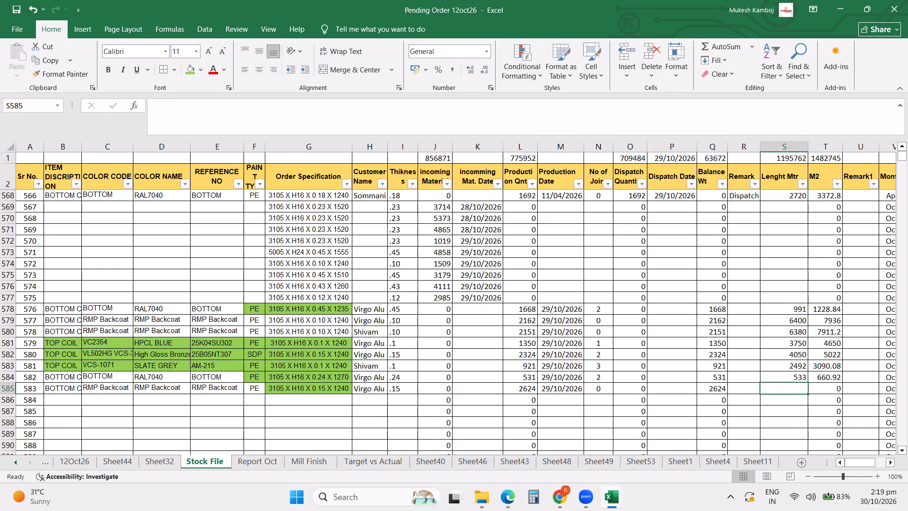
pyautogui.write('5210')
pyautogui.press('Return')
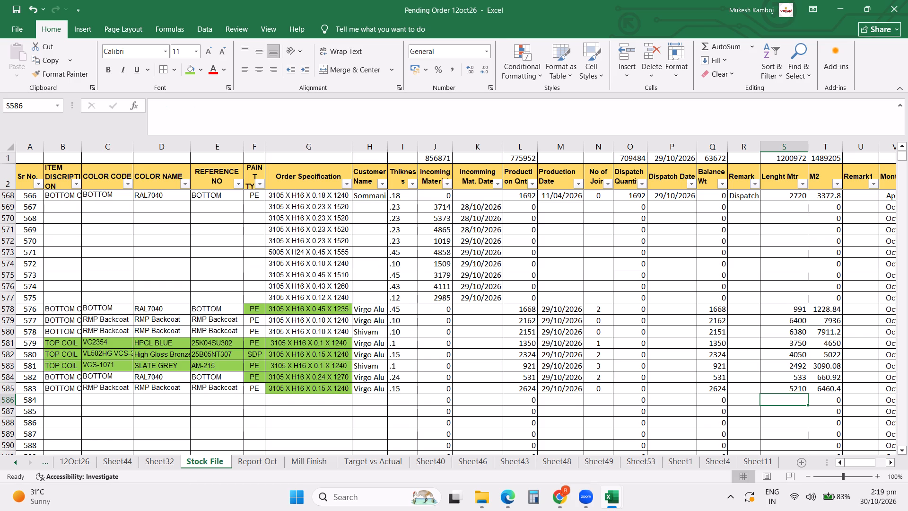
# Filter the pending orders in sheet 12Oct26 by color code 8005.
pyautogui.click(85, 466)
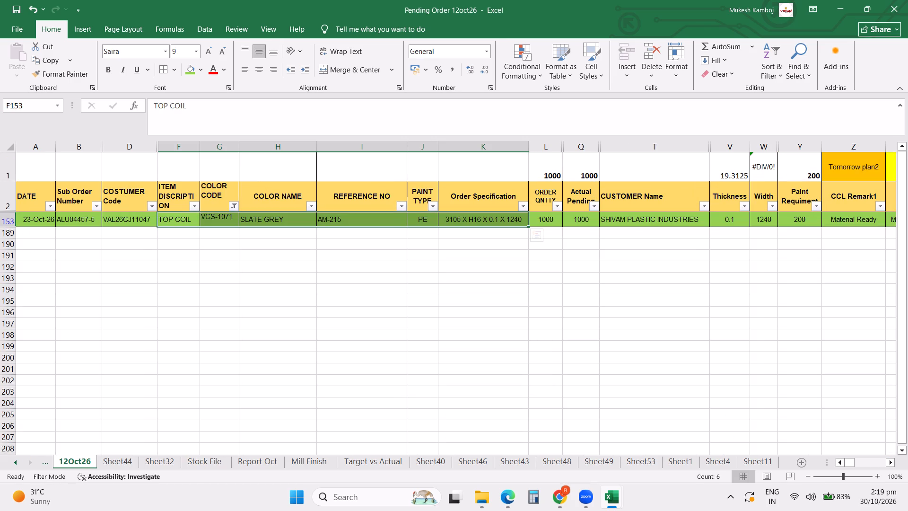
pyautogui.click(239, 209)
pyautogui.click(230, 209)
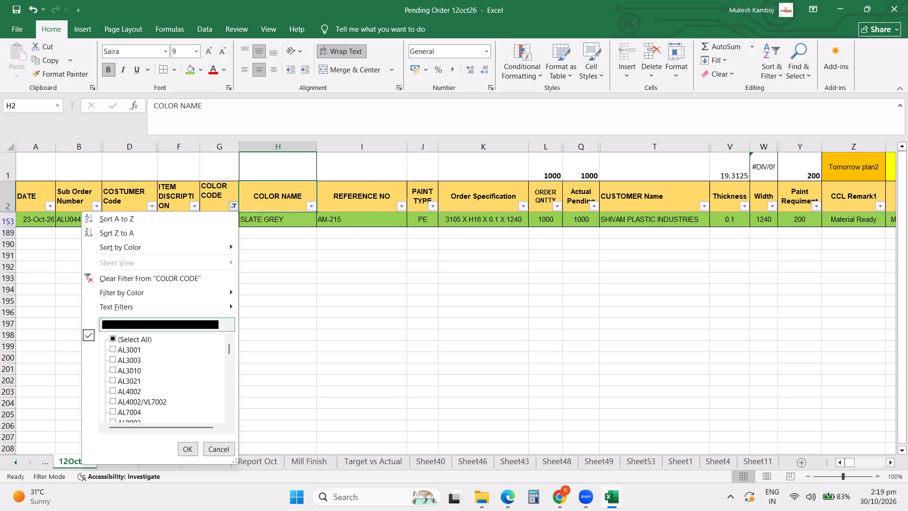
pyautogui.click(140, 324)
pyautogui.press('8')
pyautogui.press('0')
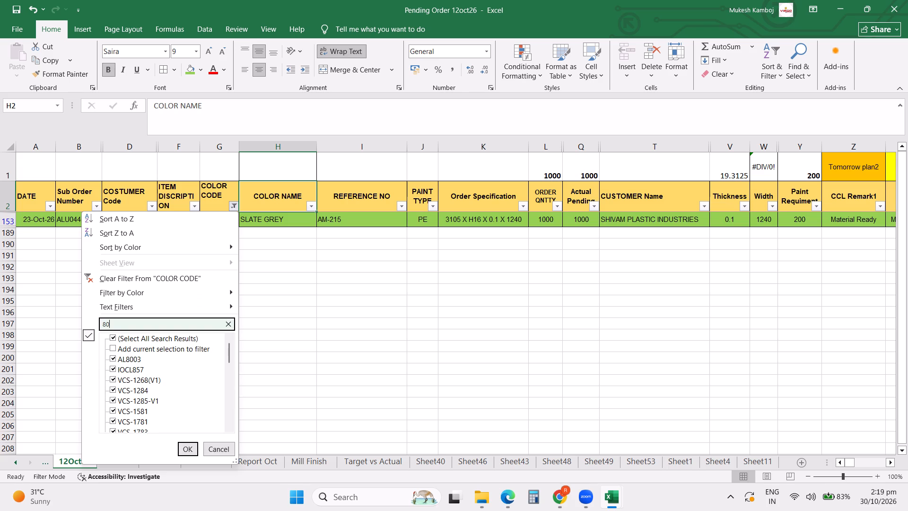
pyautogui.write('05')
pyautogui.press('Return')
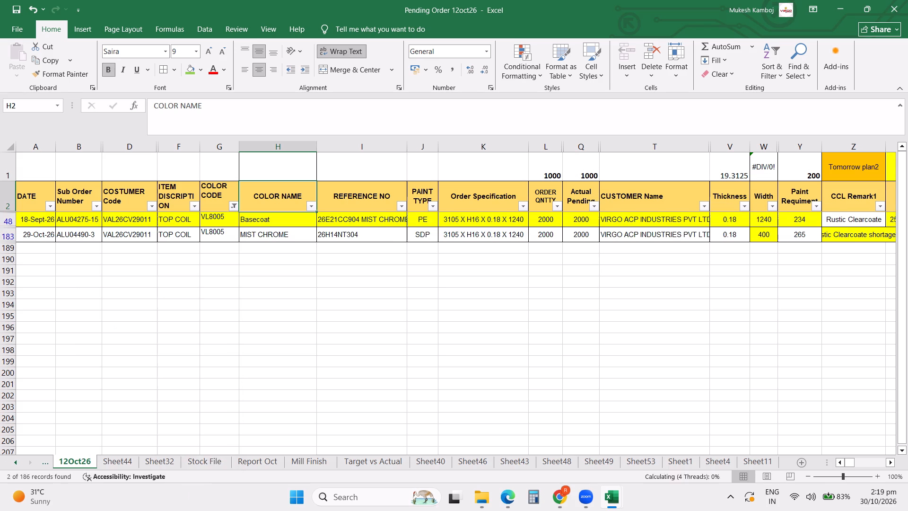
# Mark the VL8005 Basecoat order in row 48 as produced with a green fill and Material Ready in CCL Remark1.
pyautogui.click(7, 215)
pyautogui.click(8, 219)
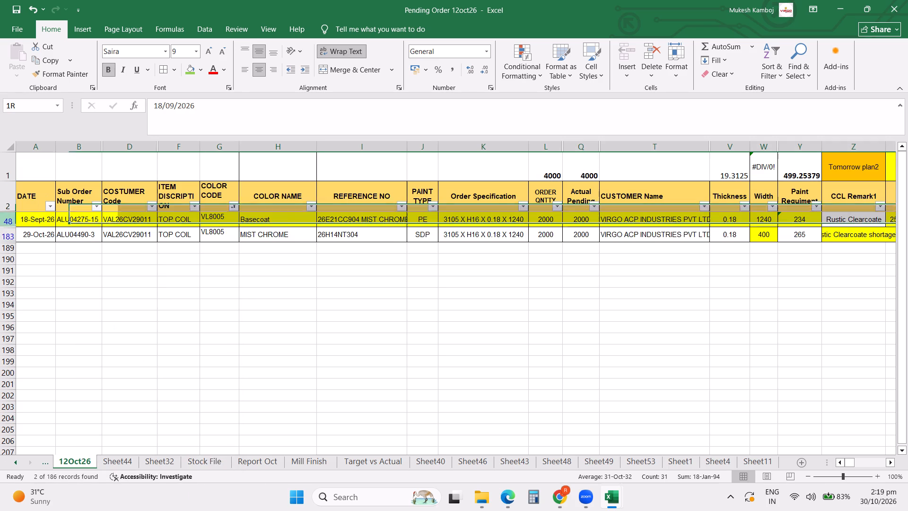
pyautogui.click(186, 71)
pyautogui.click(386, 280)
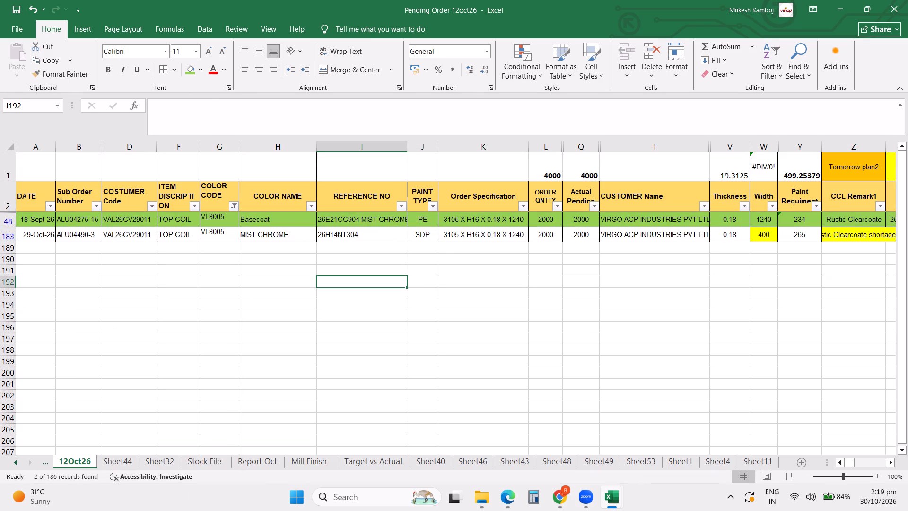
pyautogui.click(847, 220)
pyautogui.write('ma')
pyautogui.press('Return')
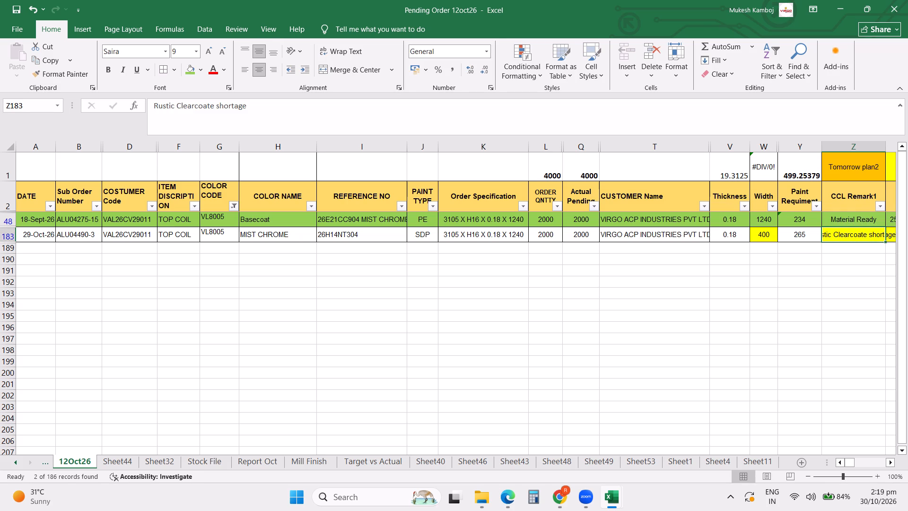
# Copy the VL8005 Basecoat order's item description through order specification into row 586 of the Stock File sheet.
pyautogui.moveTo(176, 220); pyautogui.dragTo(511, 220)
pyautogui.hotkey('ctrl', 'c')
pyautogui.moveTo(388, 385); pyautogui.dragTo(285, 471)
pyautogui.click(197, 461)
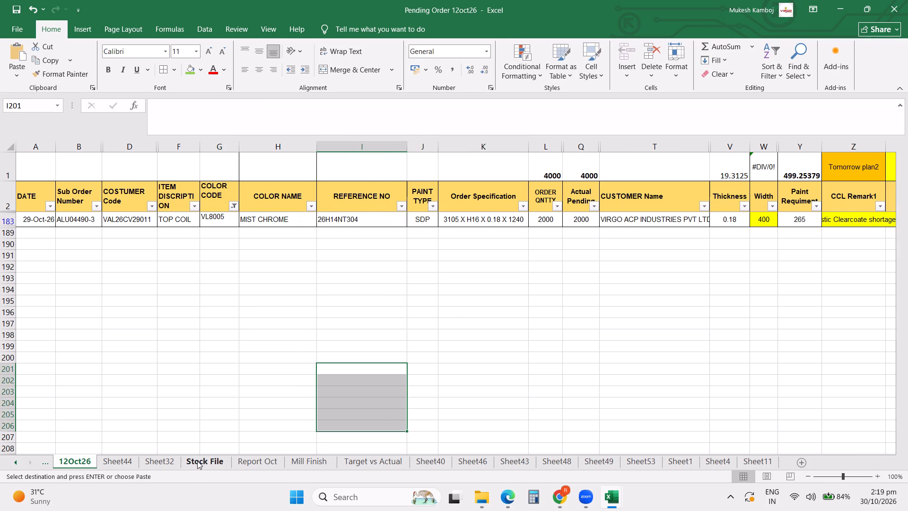
pyautogui.click(62, 400)
pyautogui.hotkey('ctrl', 'v')
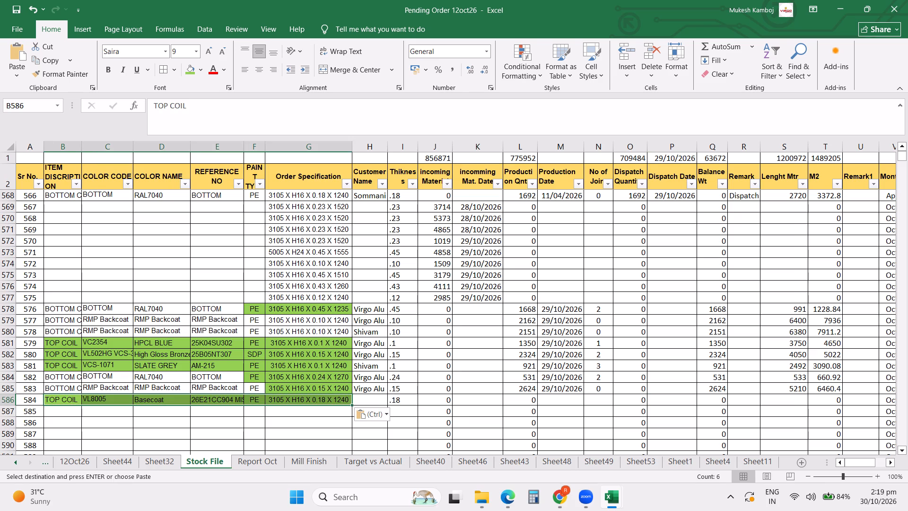
# In row 586, enter Virgo Alu as the customer and 1945 as the production quantity.
pyautogui.click(353, 398)
pyautogui.click(361, 399)
pyautogui.press('v')
pyautogui.press('Right')
pyautogui.press('Right')
pyautogui.press('Right')
pyautogui.press('Right')
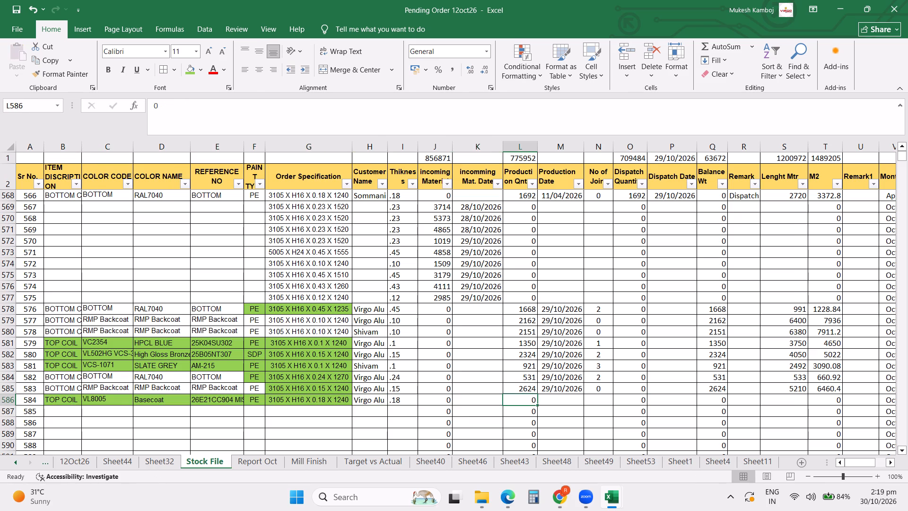
pyautogui.write('1945')
pyautogui.press('Right')
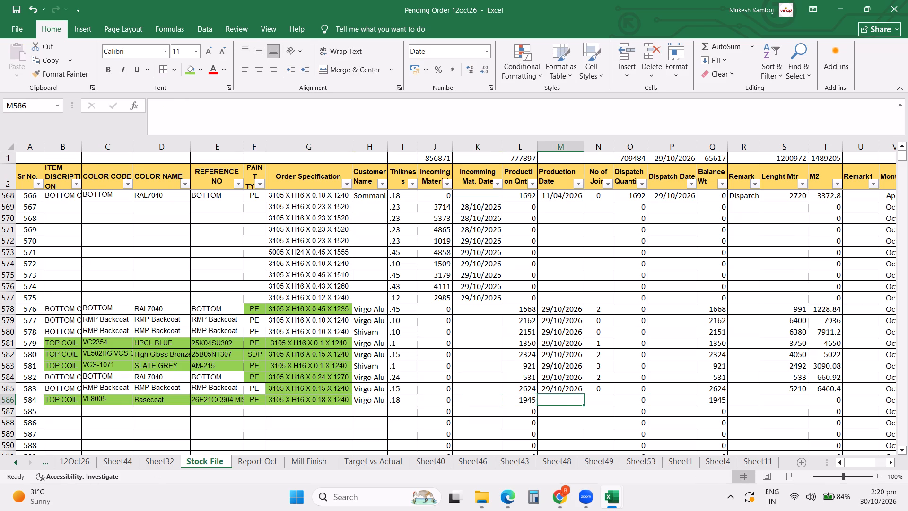
# In row 586, fill the production date 29/10/2026 from above and enter 2 joints and a length of 2830 metres.
pyautogui.hotkey('ctrl', 'd')
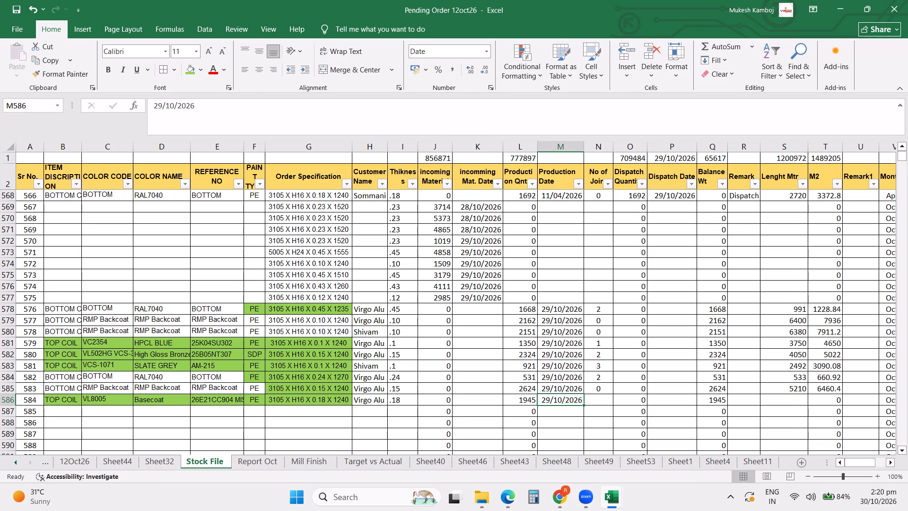
pyautogui.press('Right')
pyautogui.press('2')
pyautogui.press('Right')
pyautogui.press('Right')
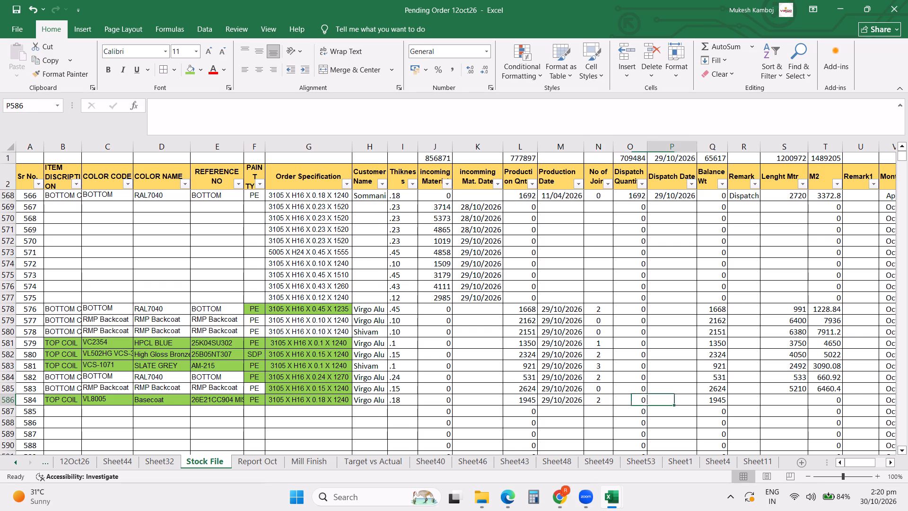
pyautogui.press('Right')
pyautogui.press('Right')
pyautogui.press('Right')
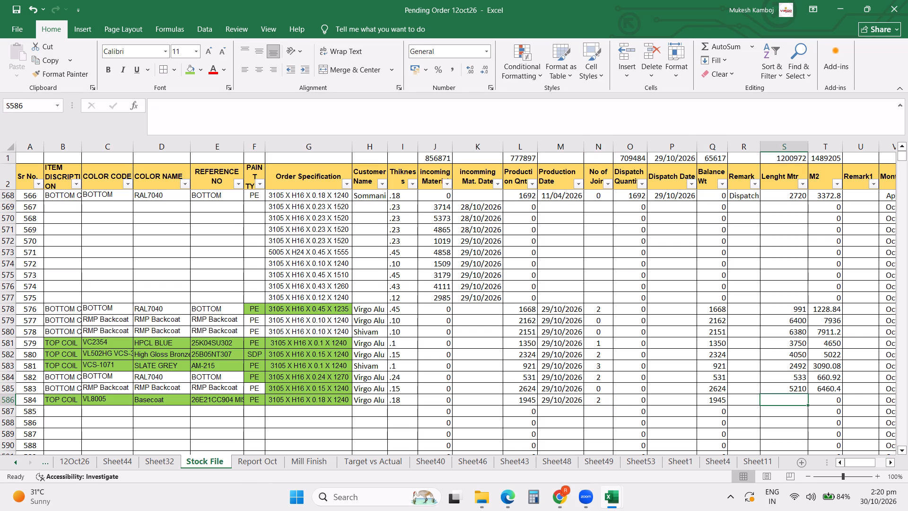
pyautogui.write('2830')
pyautogui.press('Return')
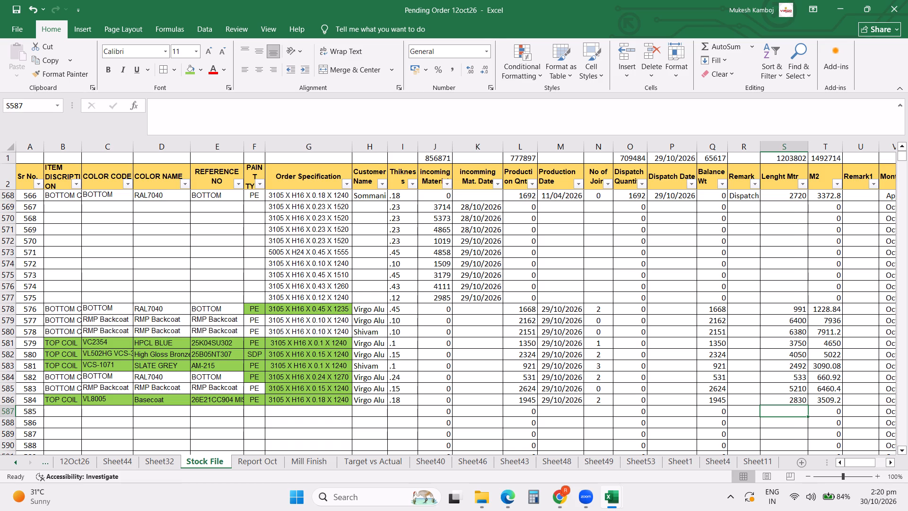
# Clear the COLOR CODE filter on the 12Oct26 pending-order sheet.
pyautogui.click(67, 459)
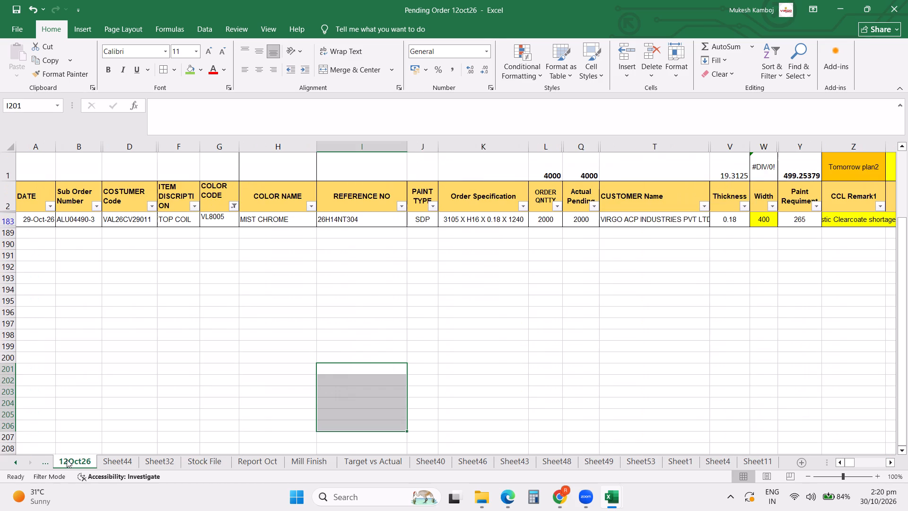
pyautogui.click(235, 202)
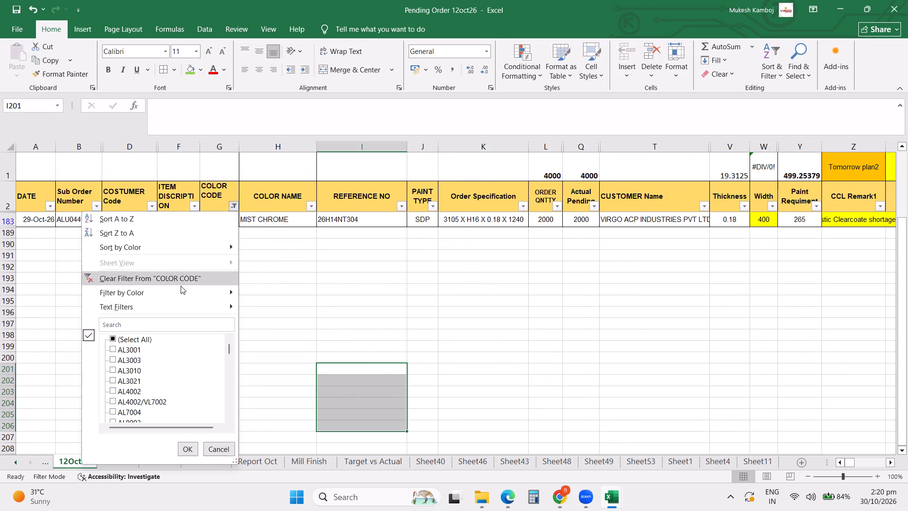
pyautogui.click(175, 279)
pyautogui.click(233, 205)
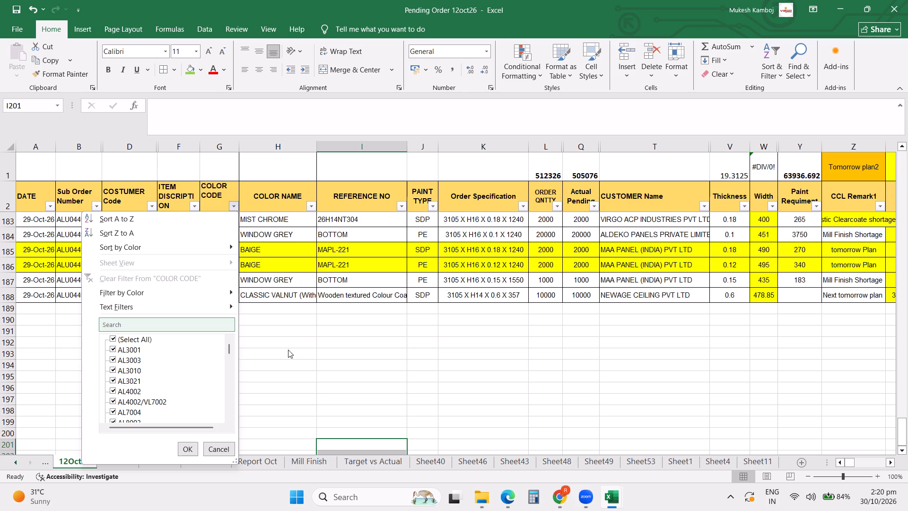
pyautogui.click(355, 414)
# In Stock File row 587, copy item description through paint type from VL911AS row 562 and the order specification from row 585.
pyautogui.click(203, 464)
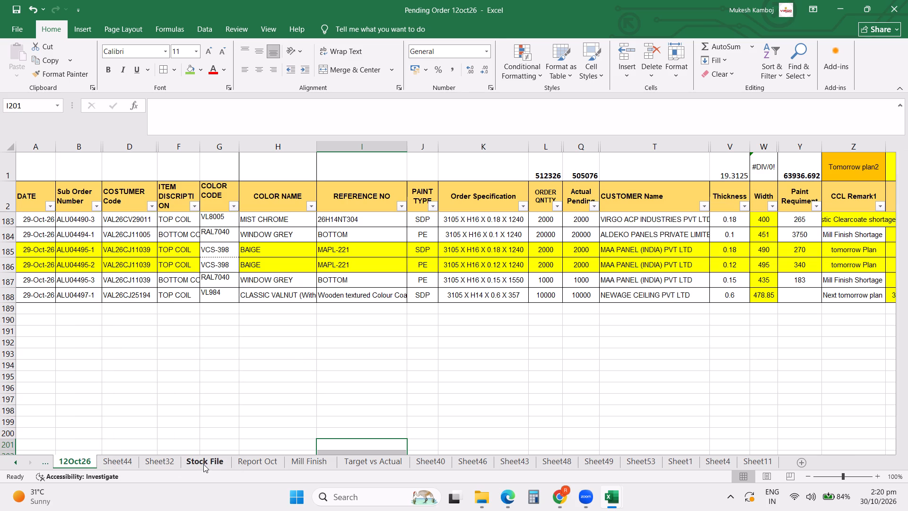
pyautogui.scroll(4, 195, 380)
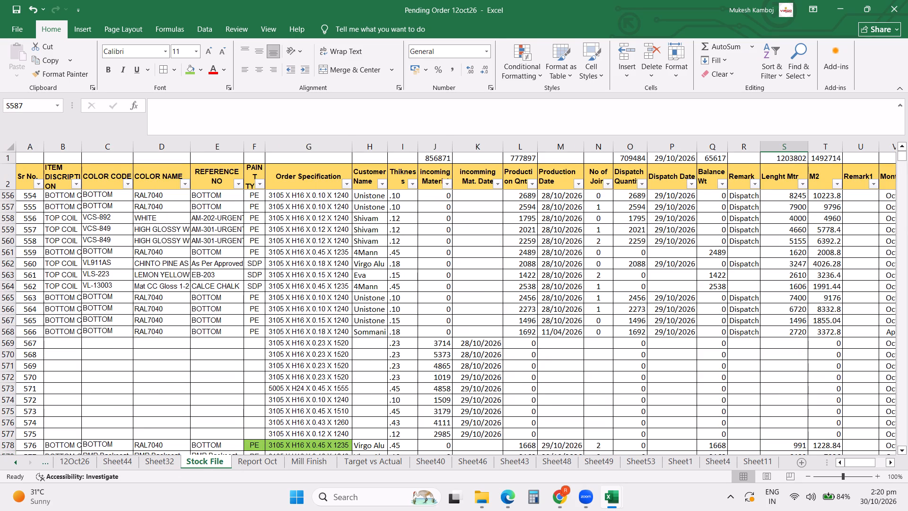
pyautogui.moveTo(70, 264); pyautogui.dragTo(248, 264)
pyautogui.hotkey('ctrl', 'c')
pyautogui.scroll(-5, 241, 345)
pyautogui.click(67, 376)
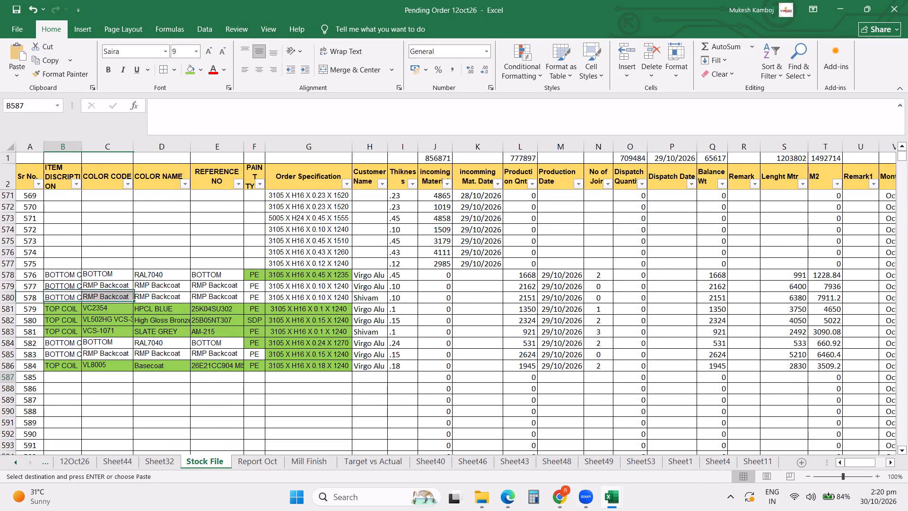
pyautogui.hotkey('ctrl', 'v')
pyautogui.click(293, 355)
pyautogui.hotkey('ctrl', 'c')
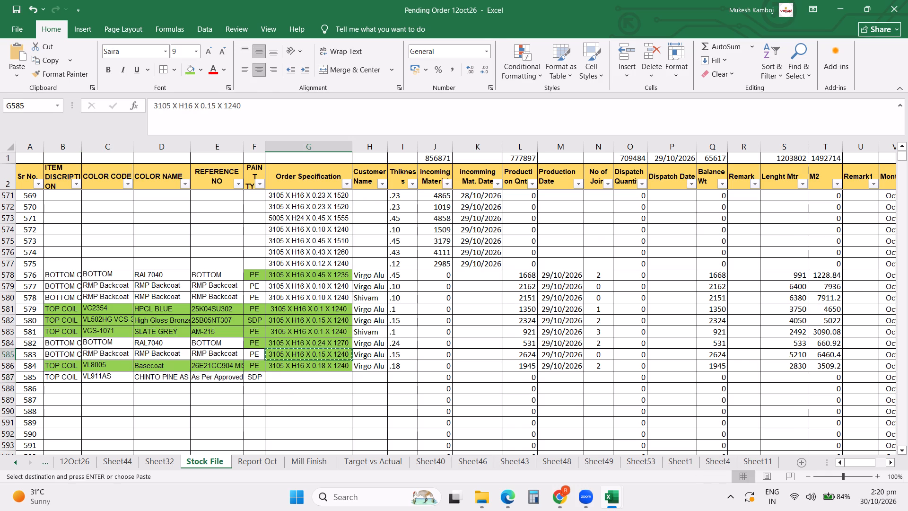
pyautogui.click(285, 379)
pyautogui.hotkey('ctrl', 'v')
# In row 587, enter Virgo Alu as the customer and 876 as the production quantity.
pyautogui.click(372, 375)
pyautogui.press('v')
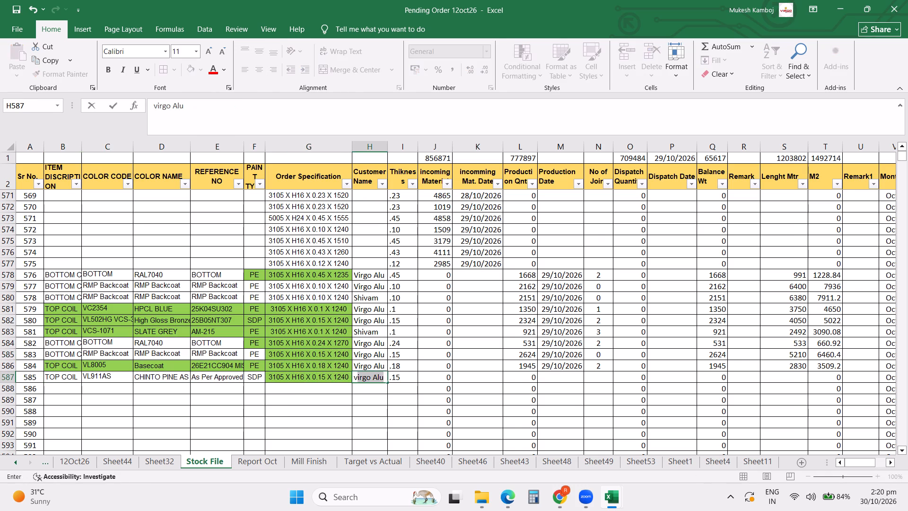
pyautogui.press('Right')
pyautogui.press('Right')
pyautogui.press('Right')
pyautogui.press('Right')
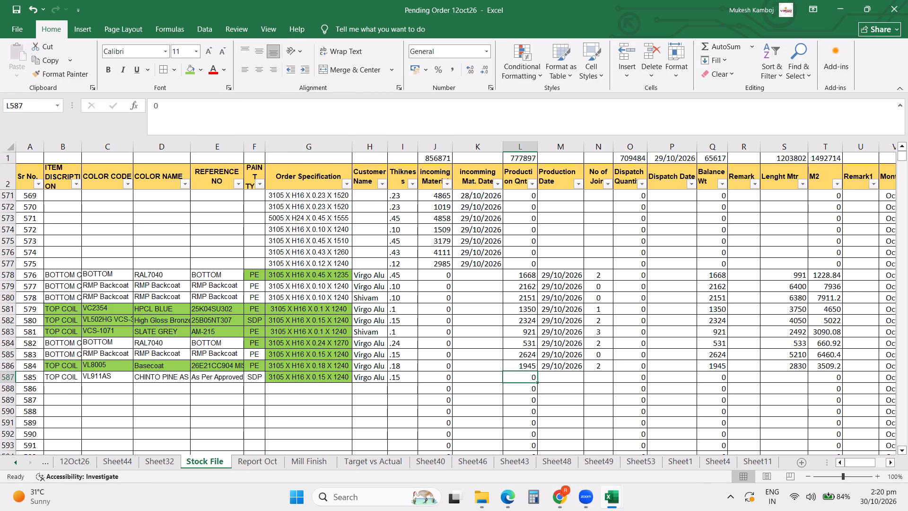
pyautogui.write('876')
pyautogui.press('Right')
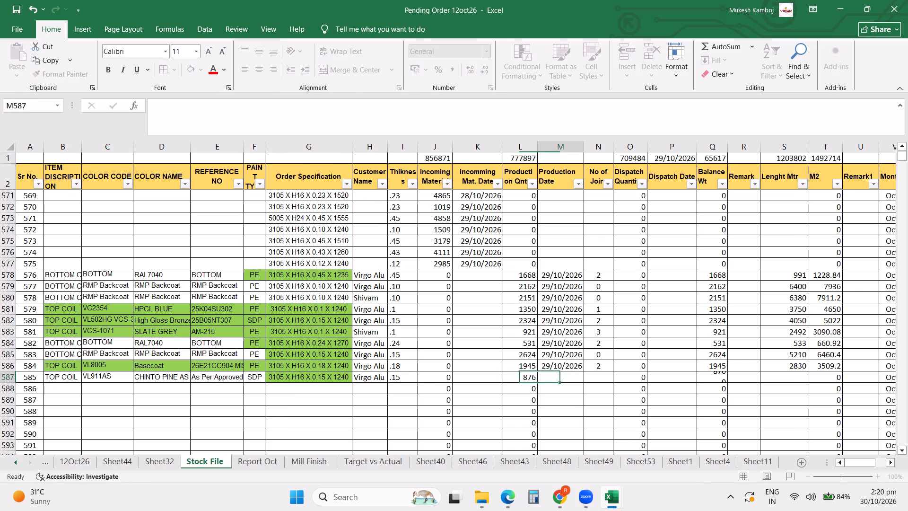
# In row 587, fill the production date 29/10/2026 from above and enter 0 joints and a length of 1515 metres.
pyautogui.hotkey('ctrl', 'd')
pyautogui.press('Right')
pyautogui.press('Right')
pyautogui.press('Right')
pyautogui.press('Left')
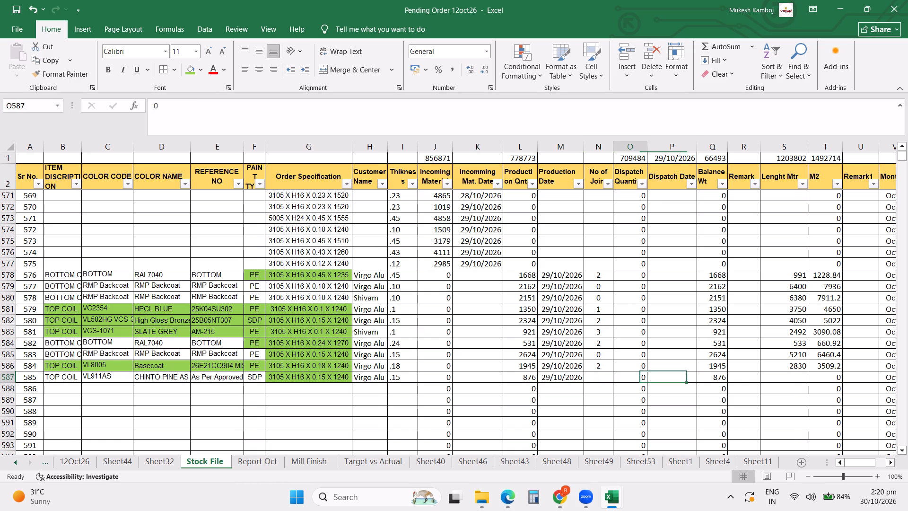
pyautogui.press('Left')
pyautogui.press('0')
pyautogui.press('Right')
pyautogui.press('Right')
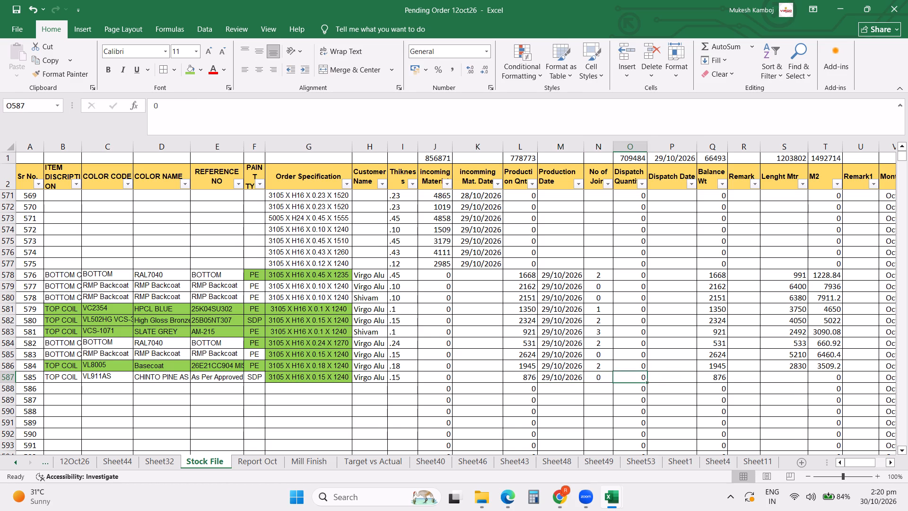
pyautogui.press('Right')
pyautogui.press('Right')
pyautogui.press('Right')
pyautogui.write('1515')
pyautogui.press('Return')
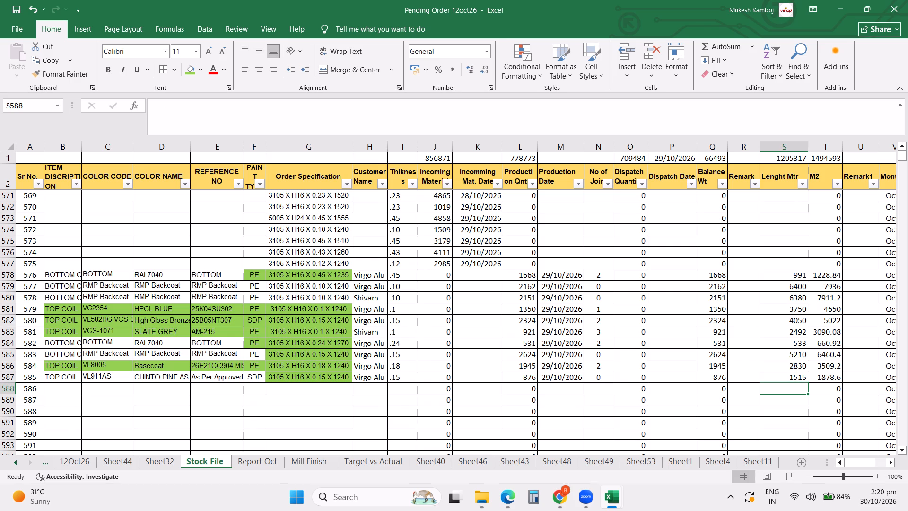
# In row 588, copy the VL911AS item description through paint type from row 587 and the order specification from row 586.
pyautogui.moveTo(70, 379); pyautogui.dragTo(234, 375)
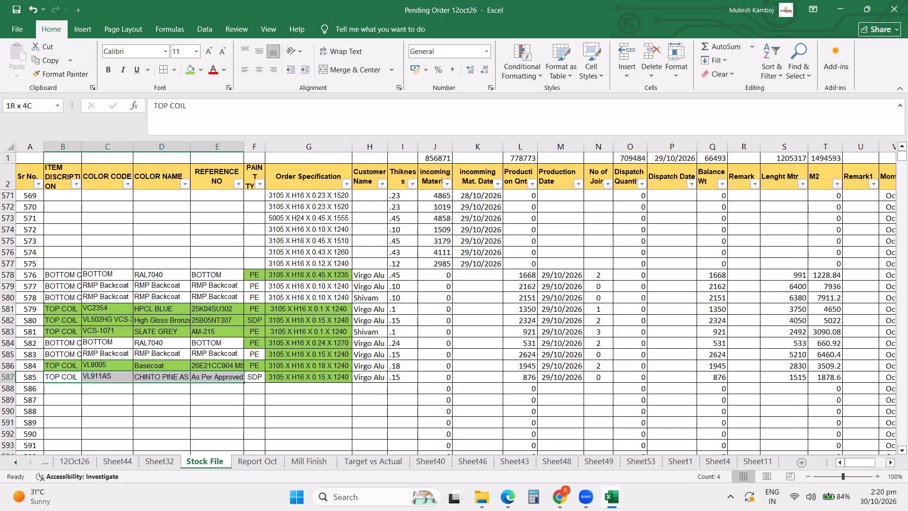
pyautogui.moveTo(234, 375); pyautogui.dragTo(244, 377)
pyautogui.hotkey('ctrl', 'c')
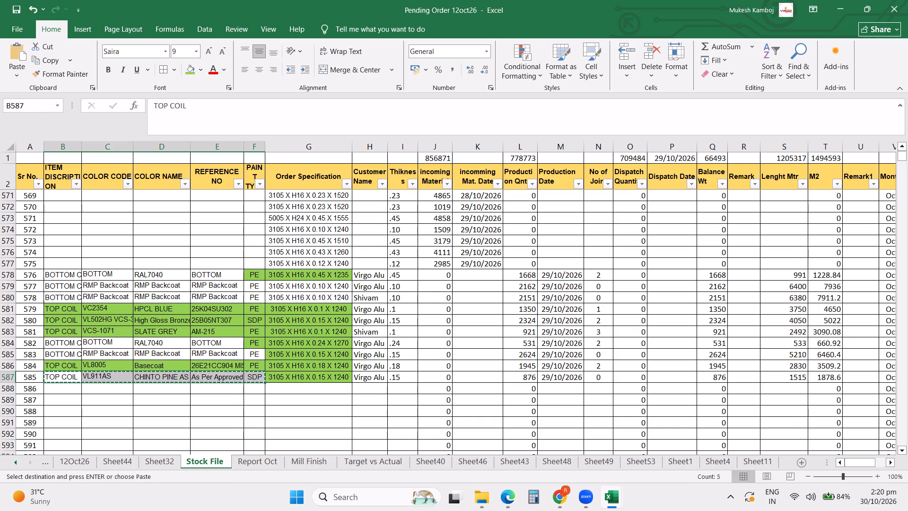
pyautogui.click(69, 388)
pyautogui.hotkey('ctrl', 'v')
pyautogui.click(282, 360)
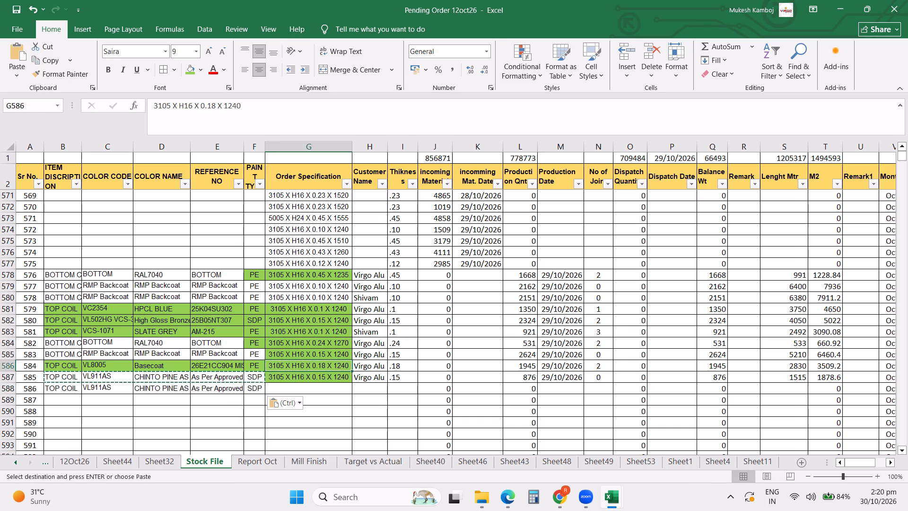
pyautogui.hotkey('ctrl', 'c')
pyautogui.click(285, 389)
pyautogui.hotkey('ctrl', 'v')
# In row 588, enter Virgo Alu as the customer and 1689 as the production quantity.
pyautogui.click(365, 388)
pyautogui.press('v')
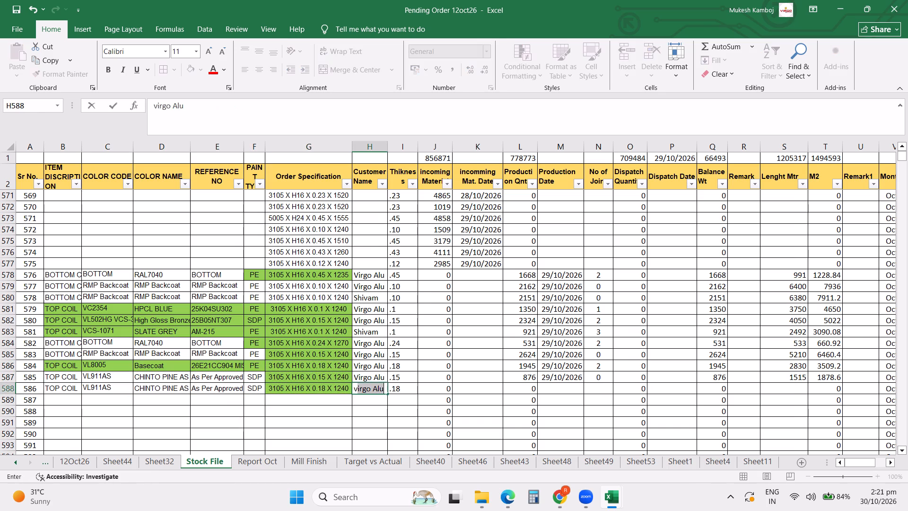
pyautogui.press('Right')
pyautogui.press('Right')
pyautogui.press('Right')
pyautogui.press('Right')
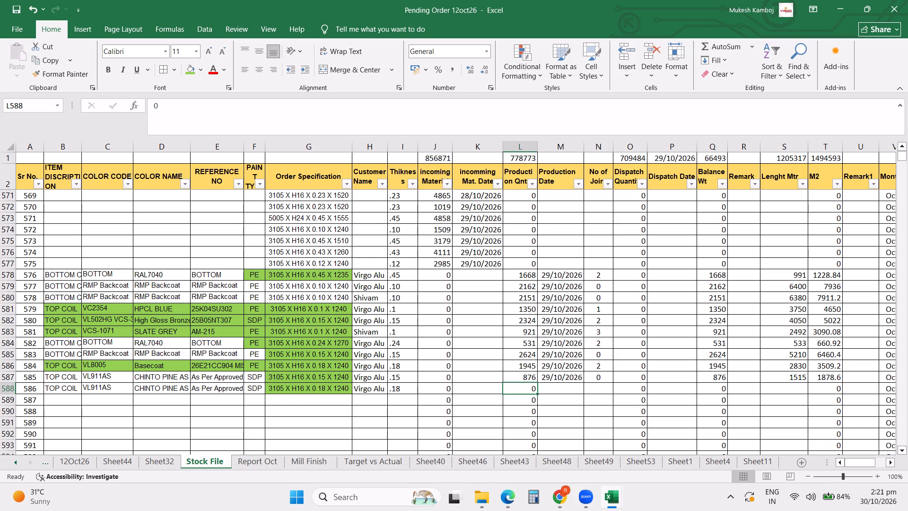
pyautogui.write('1689')
pyautogui.press('Right')
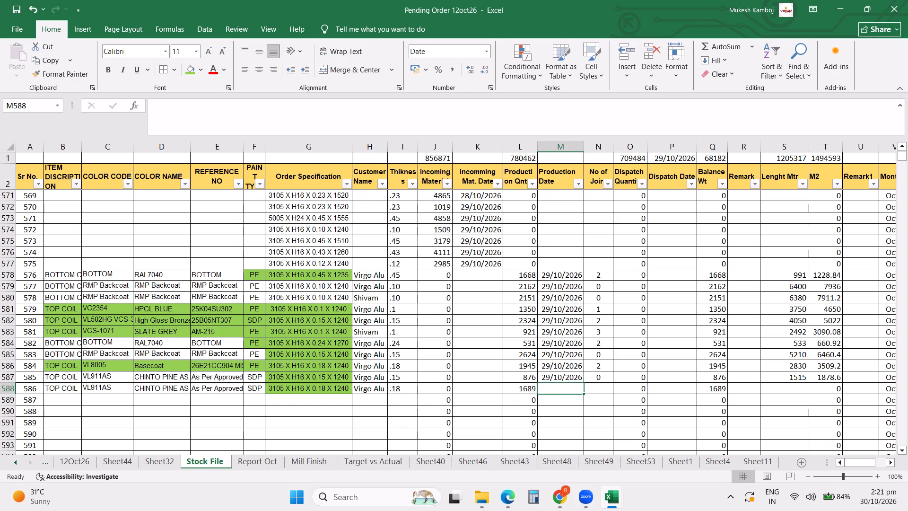
# In row 588, fill the production date 29/10/2026 from above and enter a length of 2650 metres.
pyautogui.hotkey('ctrl', 'd')
pyautogui.press('Right')
pyautogui.press('Right')
pyautogui.press('Right')
pyautogui.press('Right')
pyautogui.press('Right')
pyautogui.press('Right')
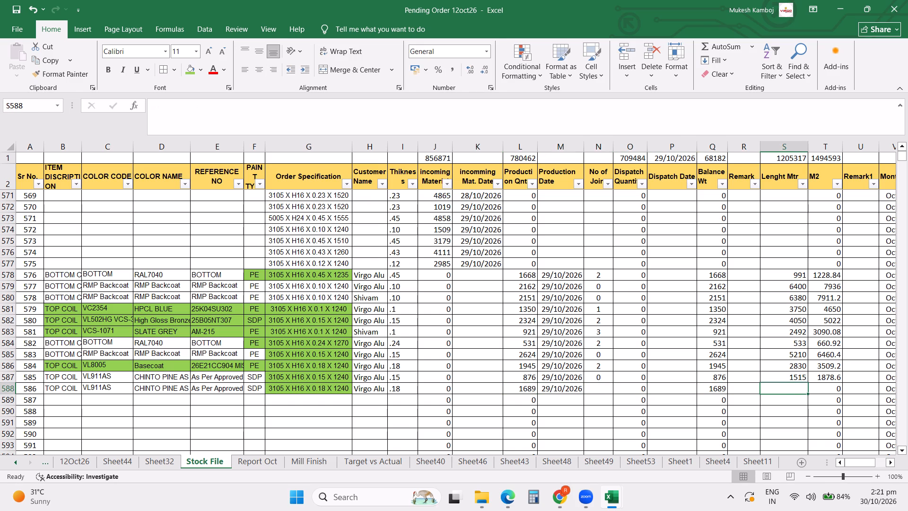
pyautogui.write('2650')
pyautogui.press('Return')
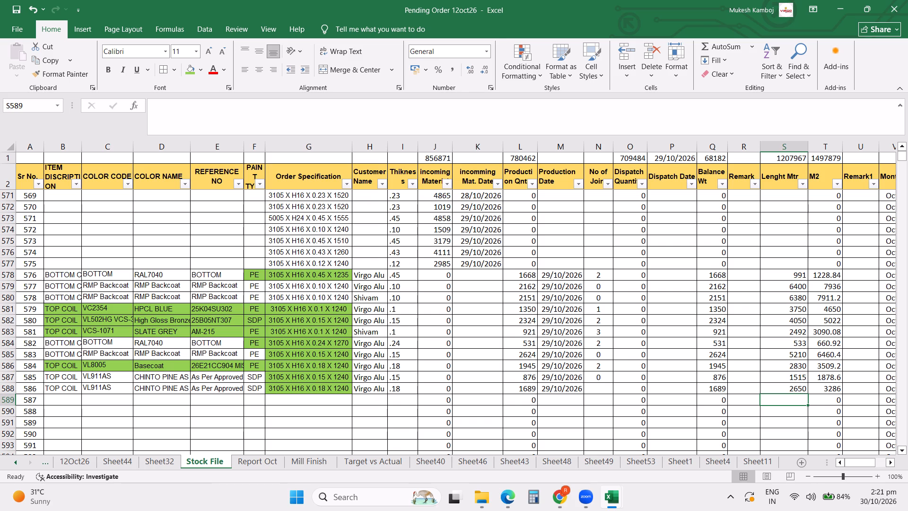
# Filter the 12Oct26 pending orders by color code 2747.
pyautogui.click(77, 463)
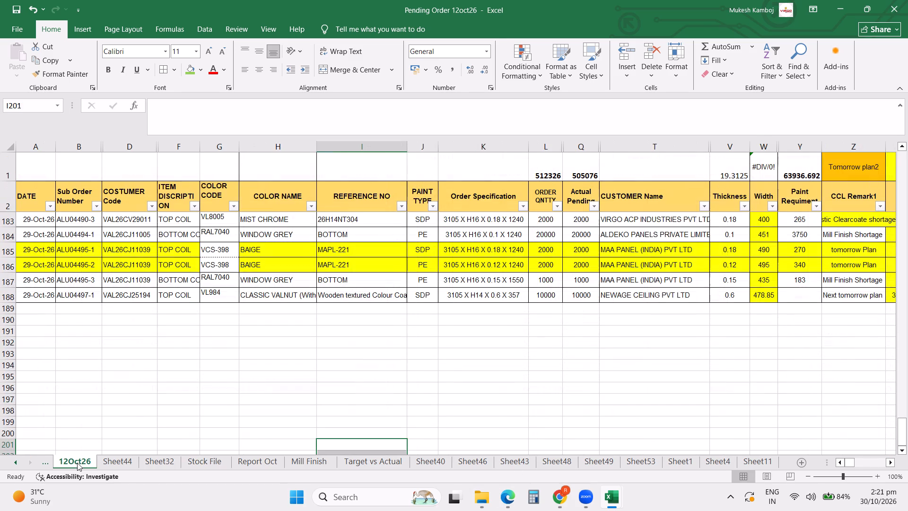
pyautogui.click(233, 203)
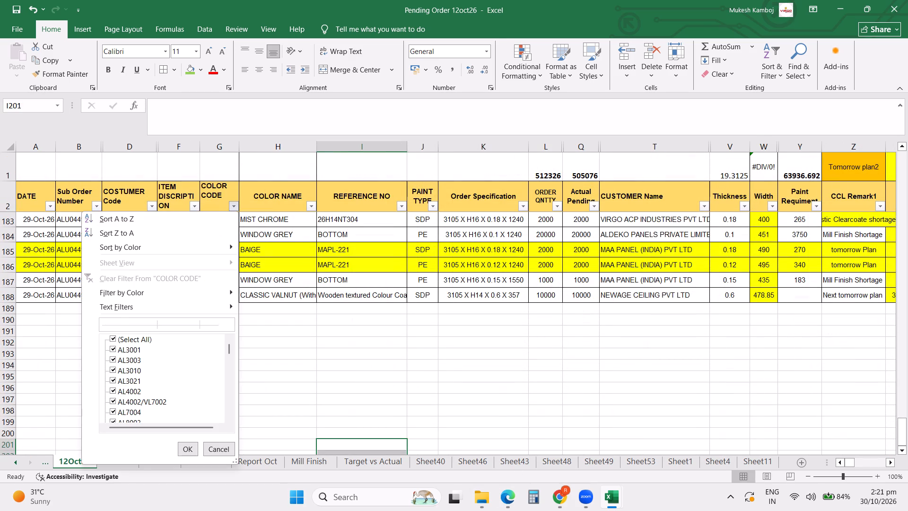
pyautogui.click(137, 324)
pyautogui.write('2747')
pyautogui.press('Return')
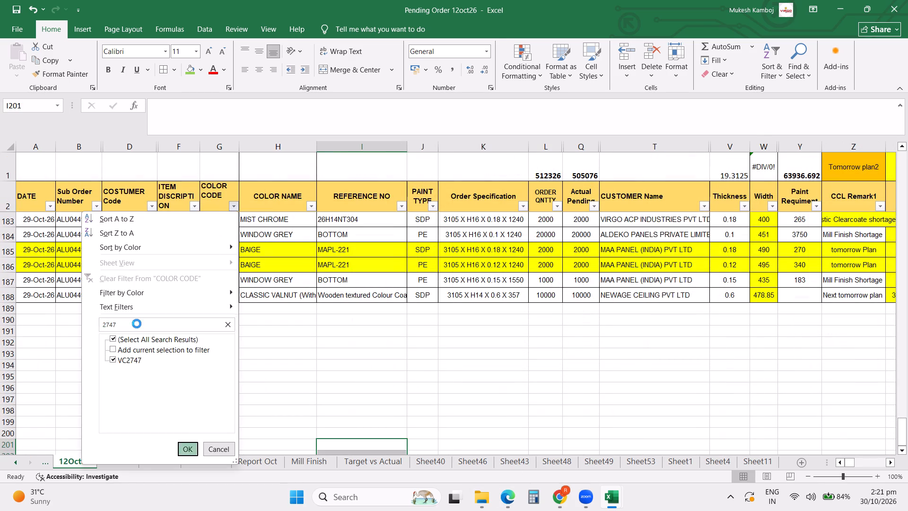
pyautogui.scroll(7, 137, 324)
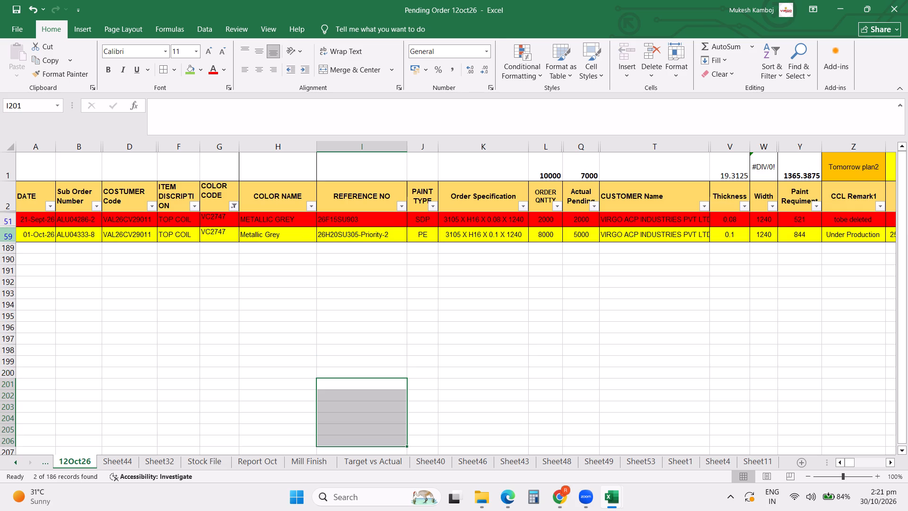
# Mark the VC2747 Metallic Grey order in row 59 as produced with a green fill and Material Ready in CCL Remark1.
pyautogui.click(12, 233)
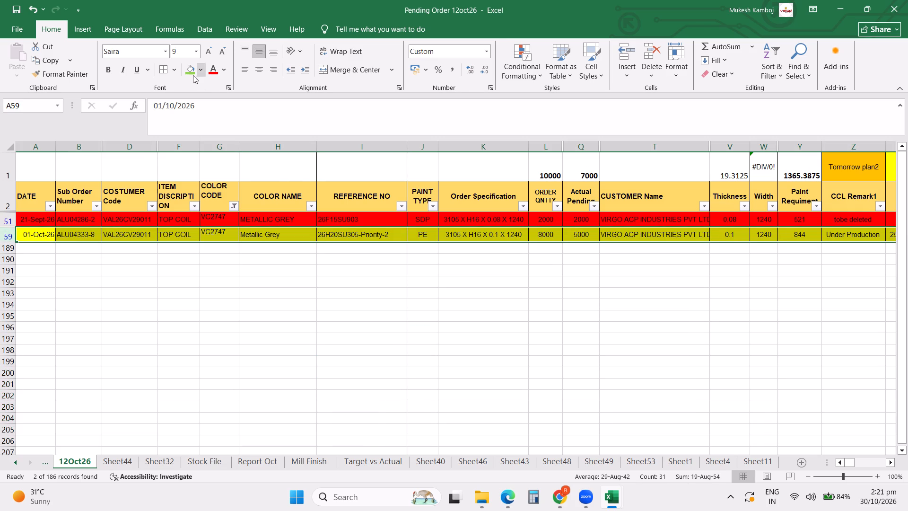
pyautogui.click(190, 73)
pyautogui.moveTo(519, 285); pyautogui.dragTo(524, 285)
pyautogui.click(860, 229)
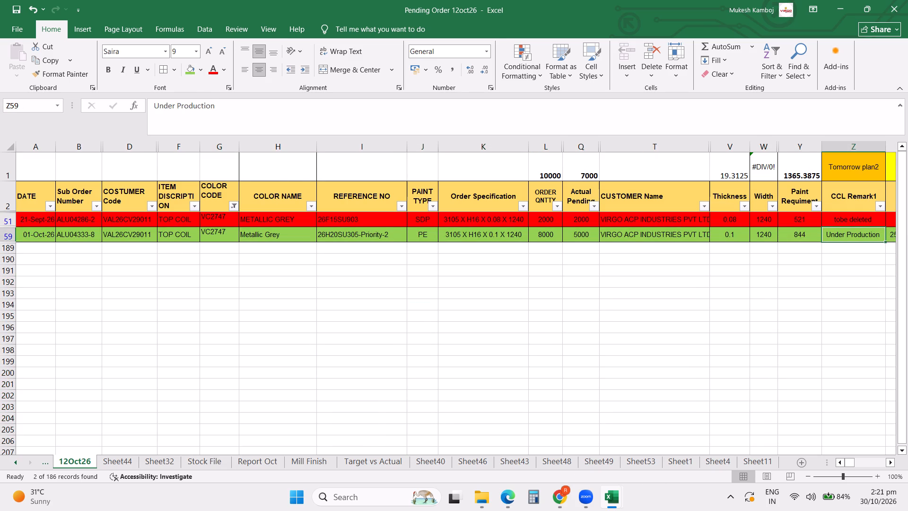
pyautogui.write('ma')
pyautogui.press('Return')
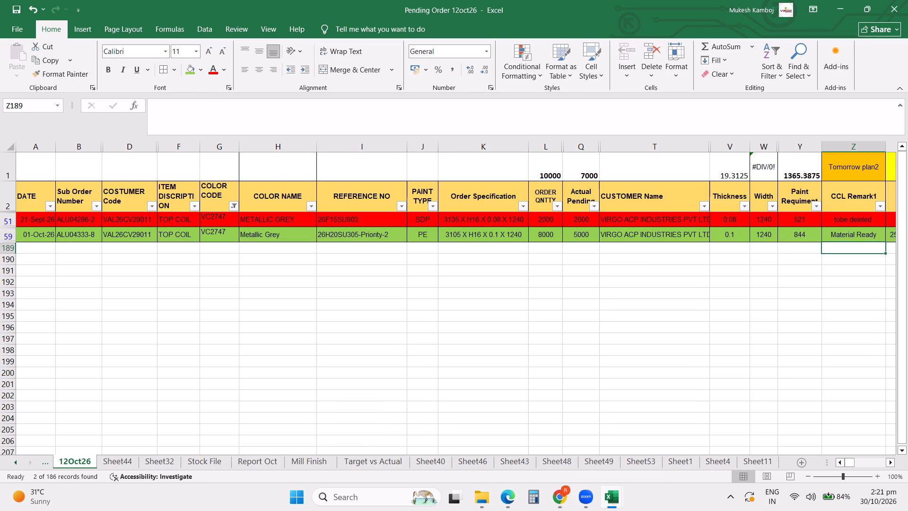
# Copy the VC2747 Metallic Grey order's item description through order specification into row 589 of the Stock File sheet.
pyautogui.moveTo(178, 235); pyautogui.dragTo(448, 234)
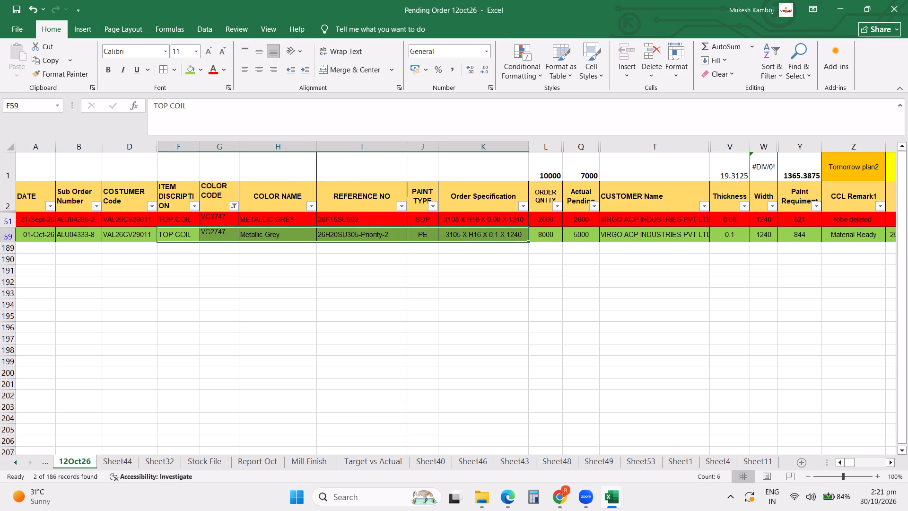
pyautogui.hotkey('ctrl', 'c')
pyautogui.click(239, 464)
pyautogui.click(191, 464)
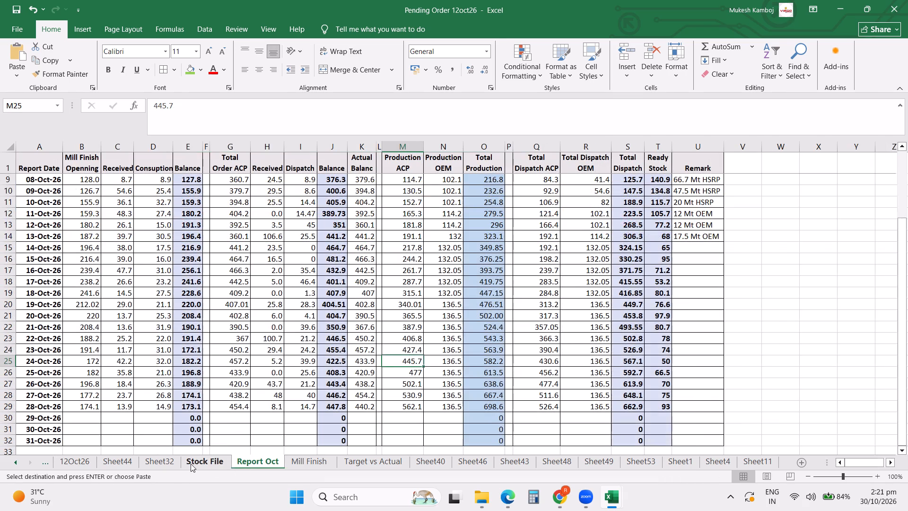
pyautogui.click(54, 402)
pyautogui.hotkey('ctrl', 'v')
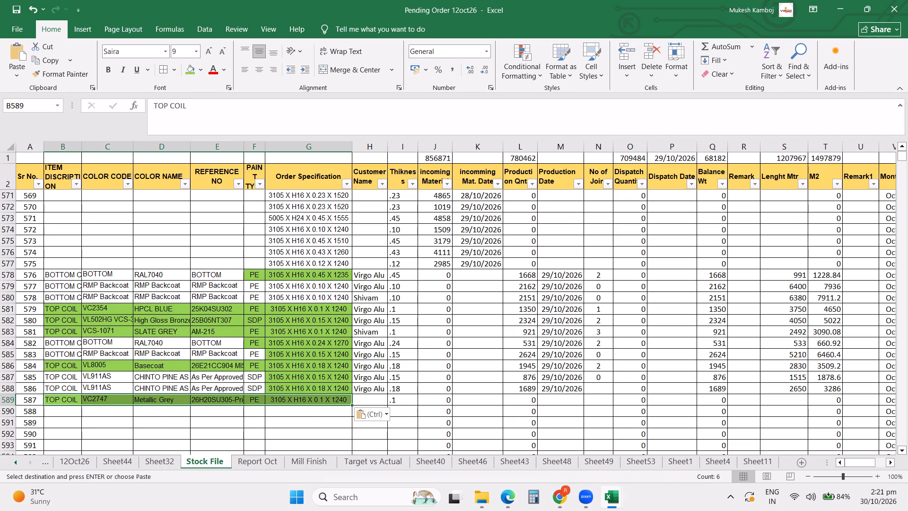
# In row 589, enter Virgo Alu as the customer and 1297 as the production quantity.
pyautogui.click(361, 401)
pyautogui.press('v')
pyautogui.press('Right')
pyautogui.press('Right')
pyautogui.press('Right')
pyautogui.press('Right')
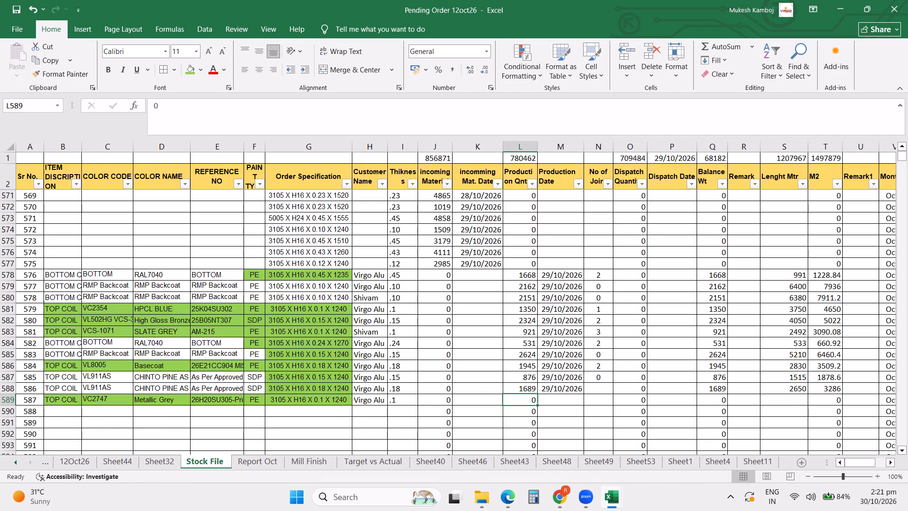
pyautogui.write('1297')
pyautogui.press('Right')
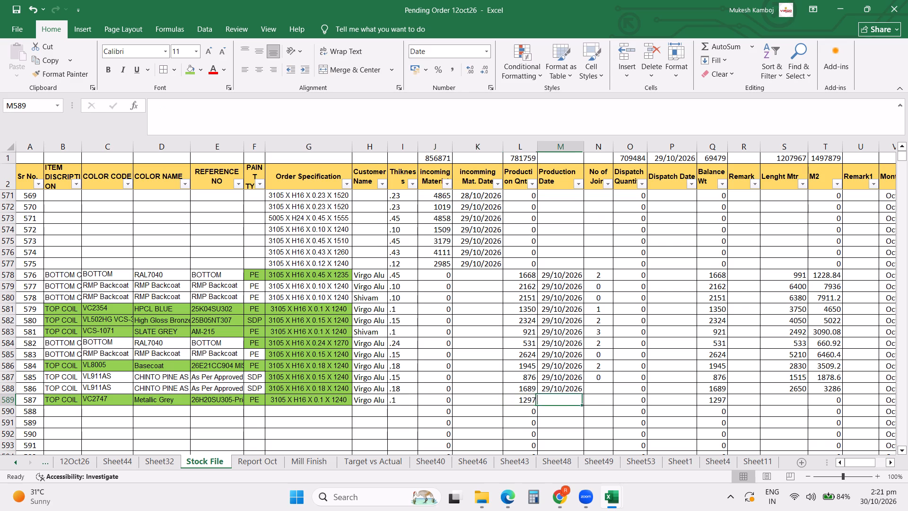
# Enter 0 joints for the VL911AS coil in row 588.
pyautogui.press('Right')
pyautogui.press('Up')
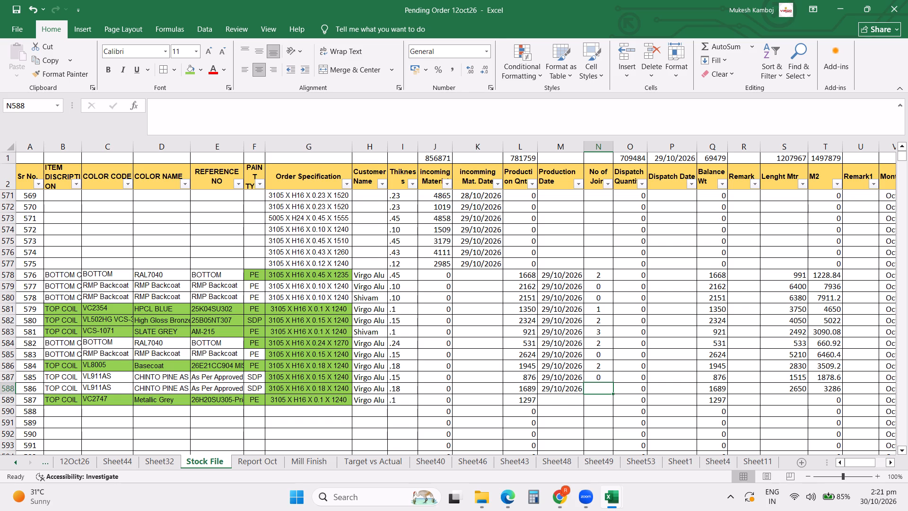
pyautogui.press('0')
pyautogui.press('Down')
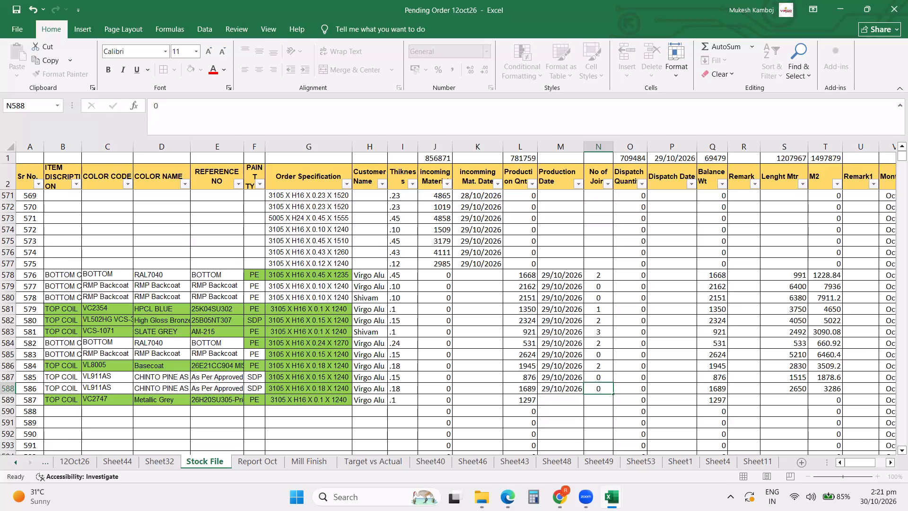
# In row 589, enter 0 joints and a length of 3550 for the VC2747 Metallic Grey coil.
pyautogui.press('0')
pyautogui.press('Right')
pyautogui.press('Right')
pyautogui.press('Right')
pyautogui.press('Right')
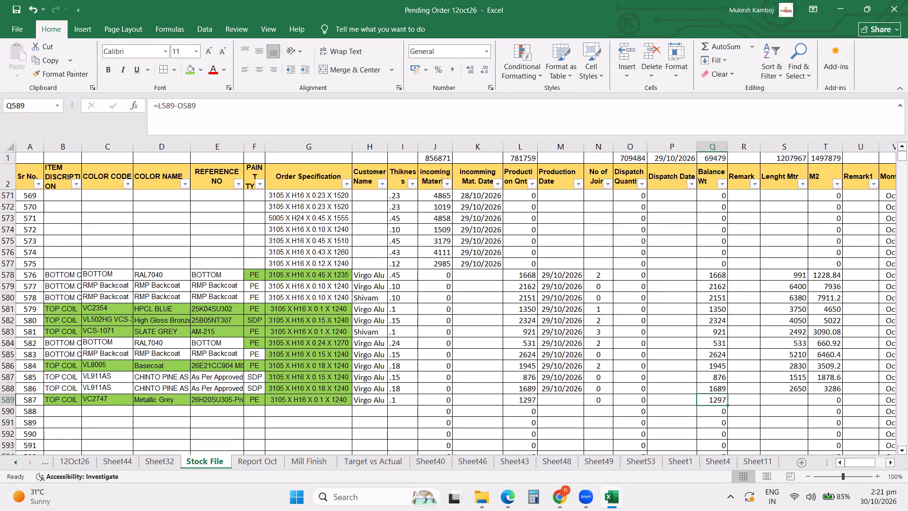
pyautogui.press('Right')
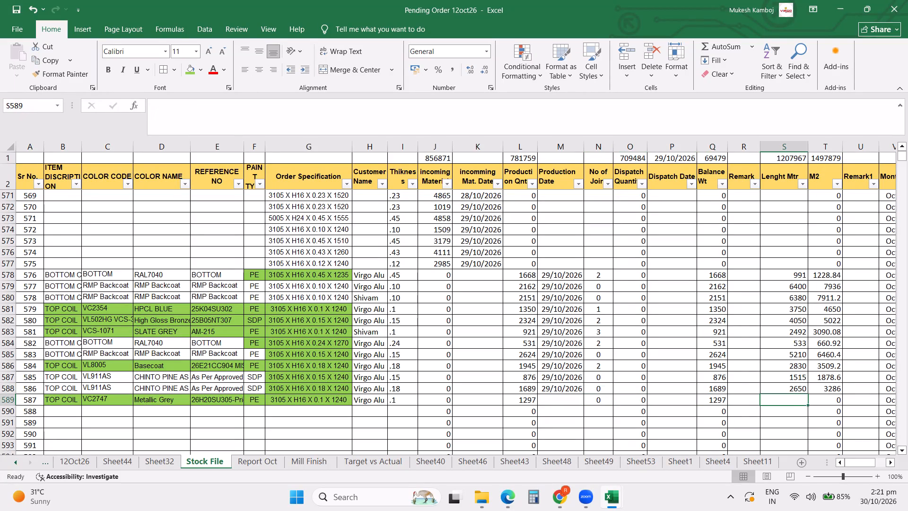
pyautogui.write('3550')
pyautogui.press('Return')
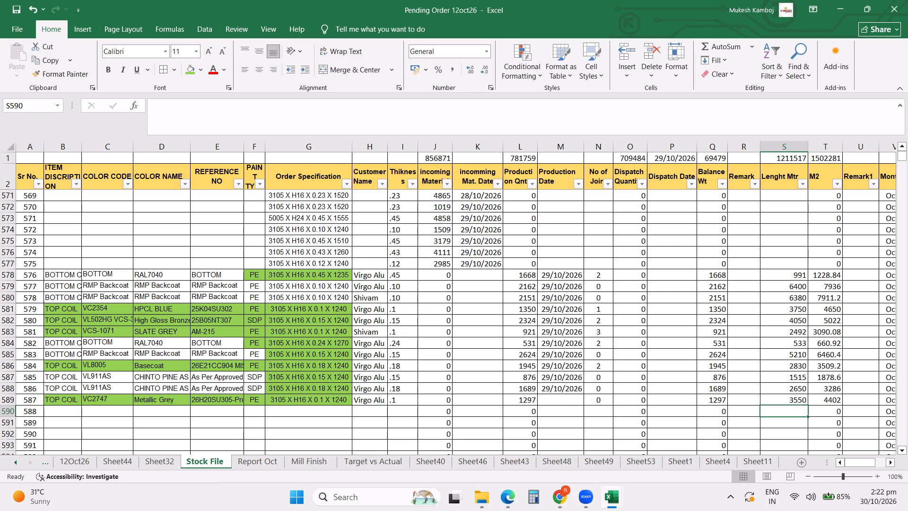
# Fill the production date 29/10/2026 down into row 589 from the row above.
pyautogui.moveTo(528, 278); pyautogui.dragTo(530, 402)
pyautogui.click(668, 399)
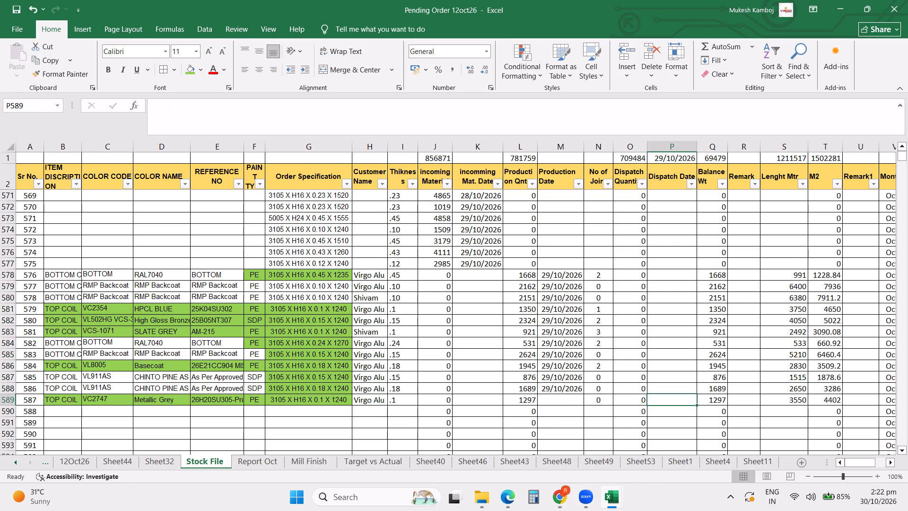
pyautogui.click(560, 399)
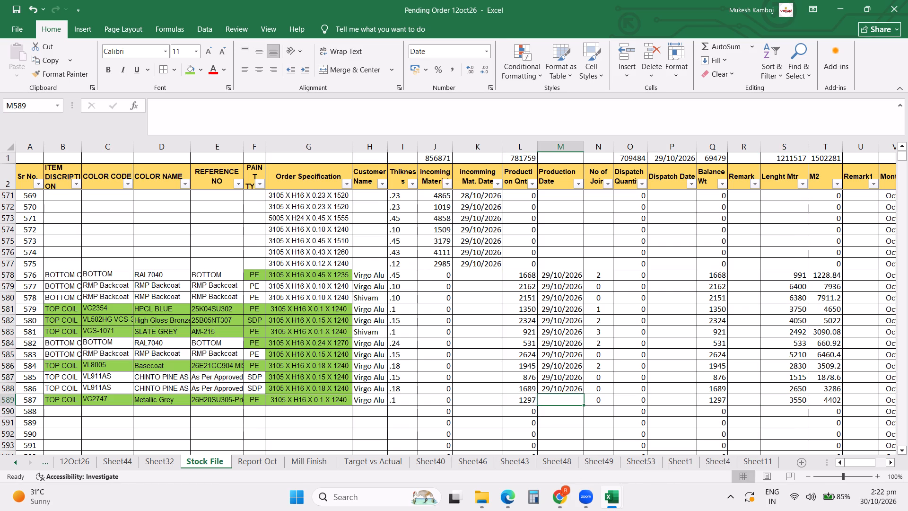
pyautogui.hotkey('ctrl', 'd')
# Copy IN from an earlier incoming-material row into the IN/OUT column for rows 569 to 577.
pyautogui.click(661, 411)
pyautogui.click(801, 368)
pyautogui.press('Right')
pyautogui.press('Right')
pyautogui.press('Right')
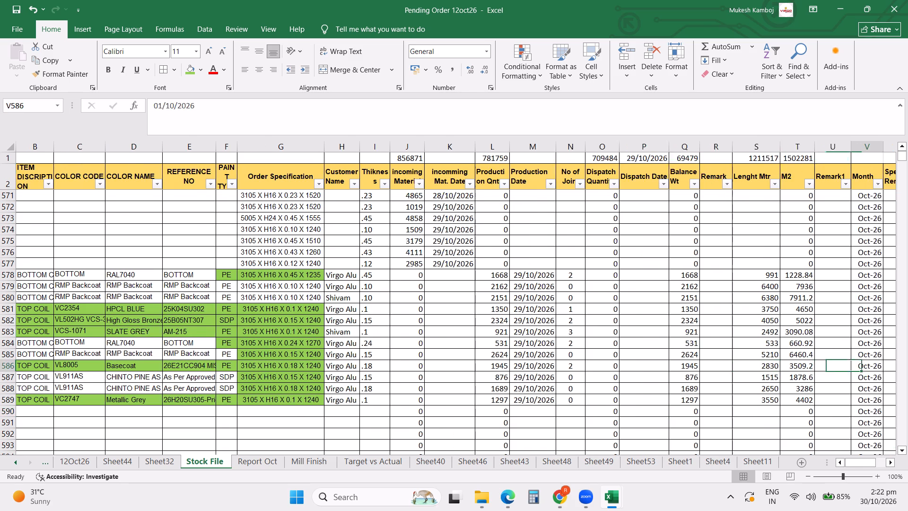
pyautogui.press('Right')
pyautogui.press('Right')
pyautogui.press('Right')
pyautogui.scroll(4, 794, 373)
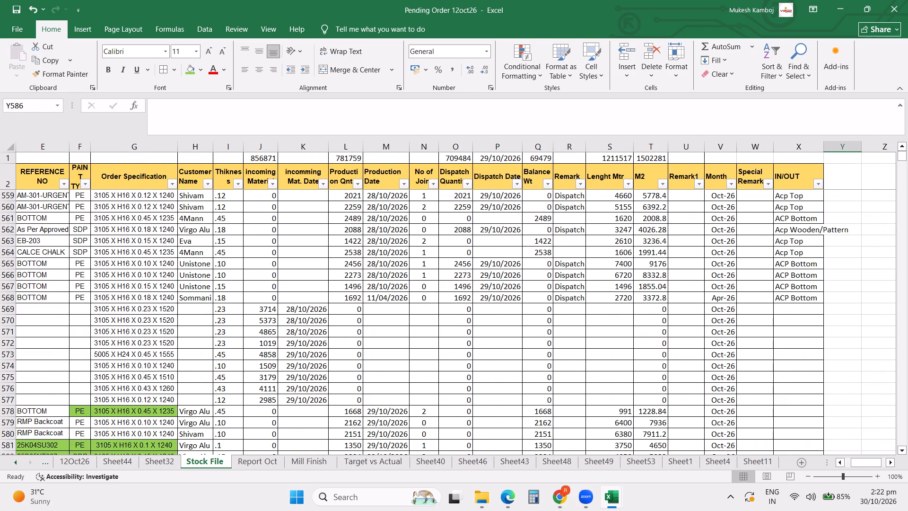
pyautogui.scroll(9, 832, 248)
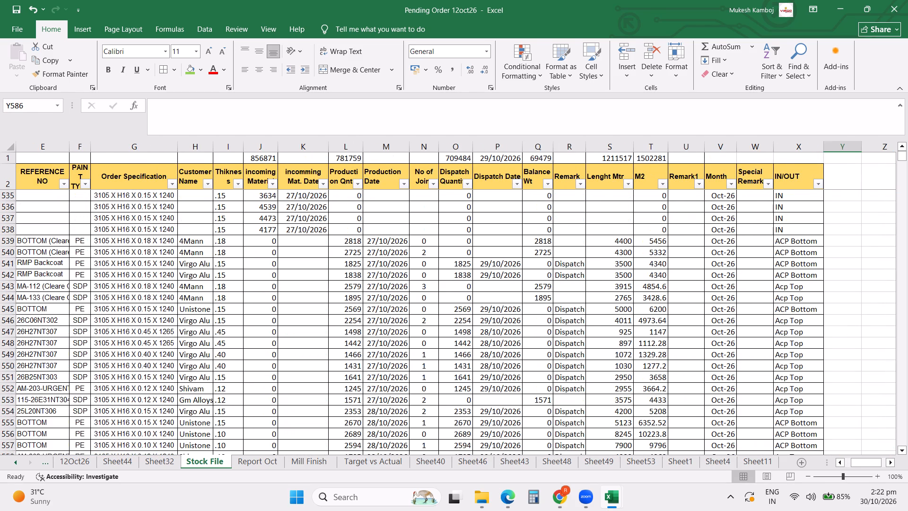
pyautogui.click(792, 258)
pyautogui.hotkey('ctrl', 'c')
pyautogui.scroll(-10, 843, 337)
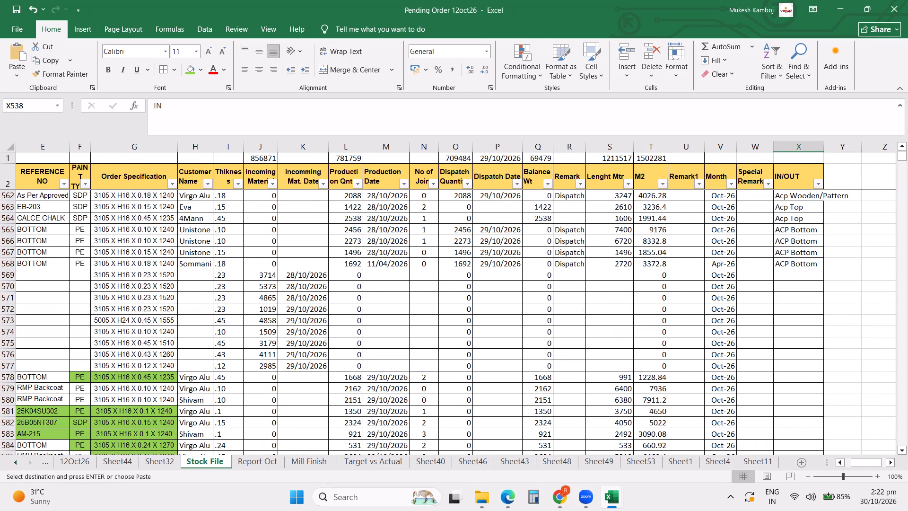
pyautogui.moveTo(783, 278); pyautogui.dragTo(784, 364)
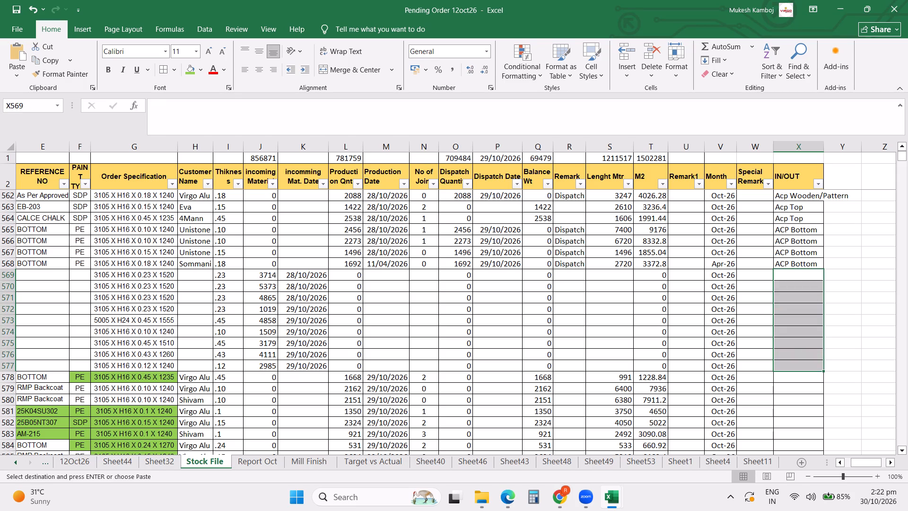
pyautogui.press('Return')
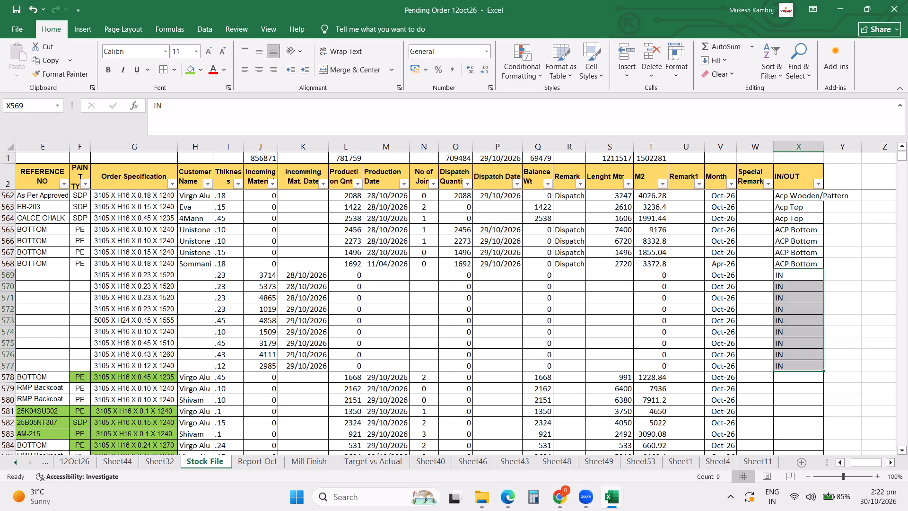
# Filter the Stock File sheet by thickness to show only the .43 coils.
pyautogui.click(236, 182)
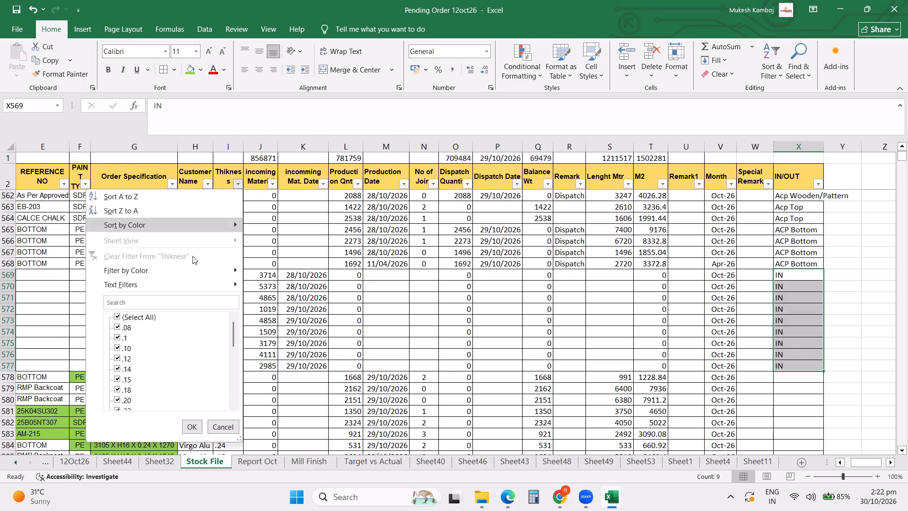
pyautogui.click(134, 316)
pyautogui.scroll(-4, 145, 360)
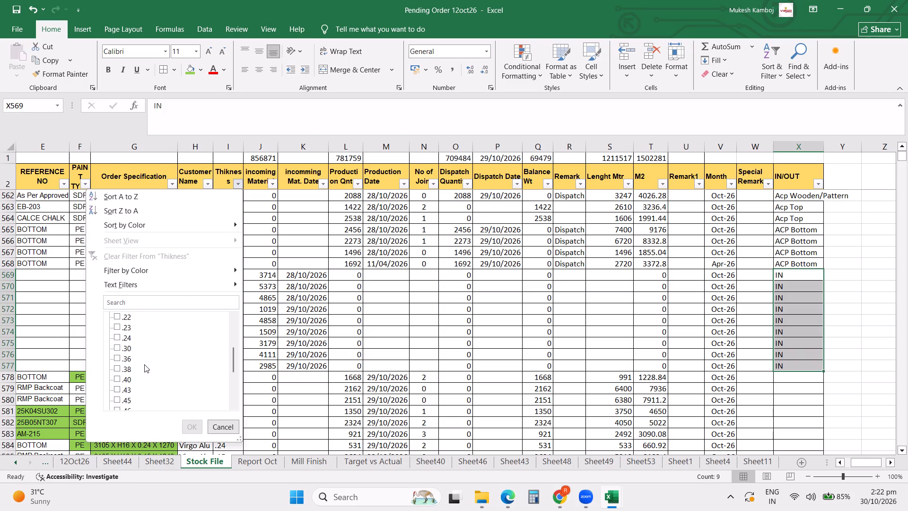
pyautogui.click(121, 358)
pyautogui.click(187, 430)
pyautogui.scroll(4, 259, 351)
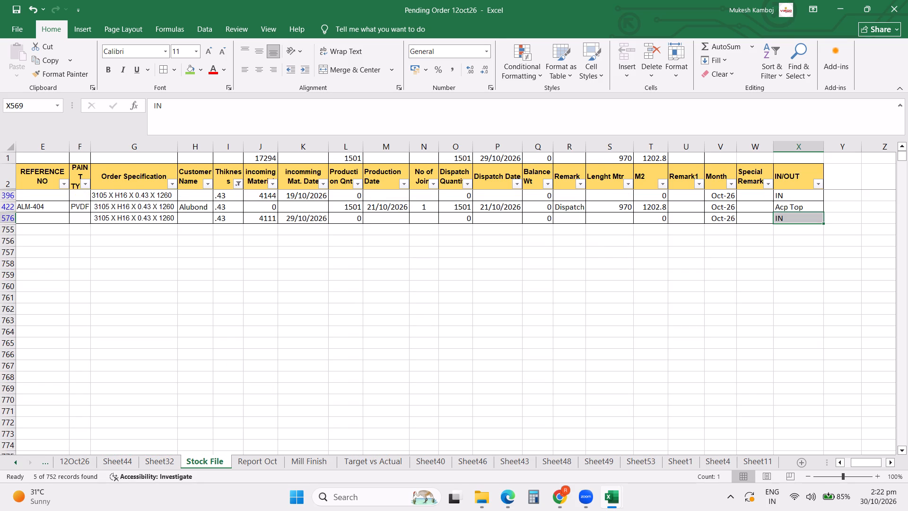
pyautogui.scroll(5, 262, 337)
# Delete row 396, the incoming .43 coil dated 19/10/2026, and clear the thickness filter.
pyautogui.click(6, 217)
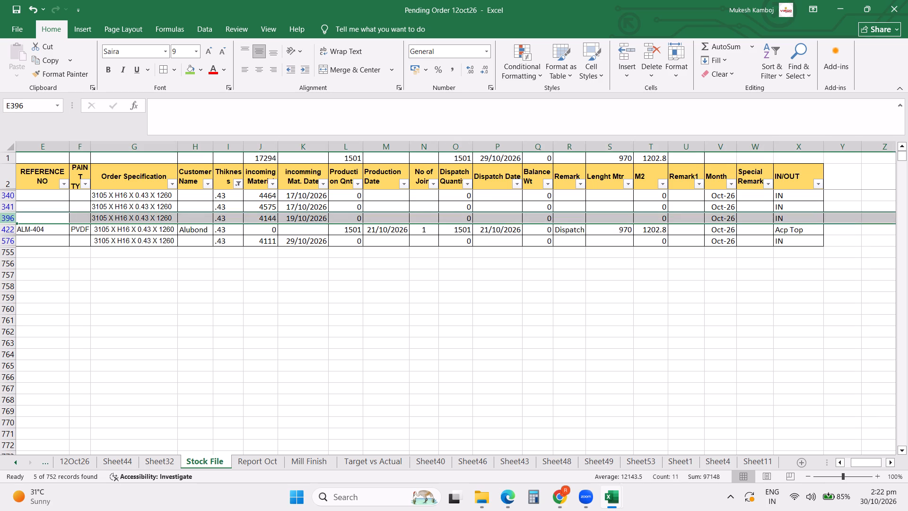
pyautogui.hotkey('ctrl', '-')
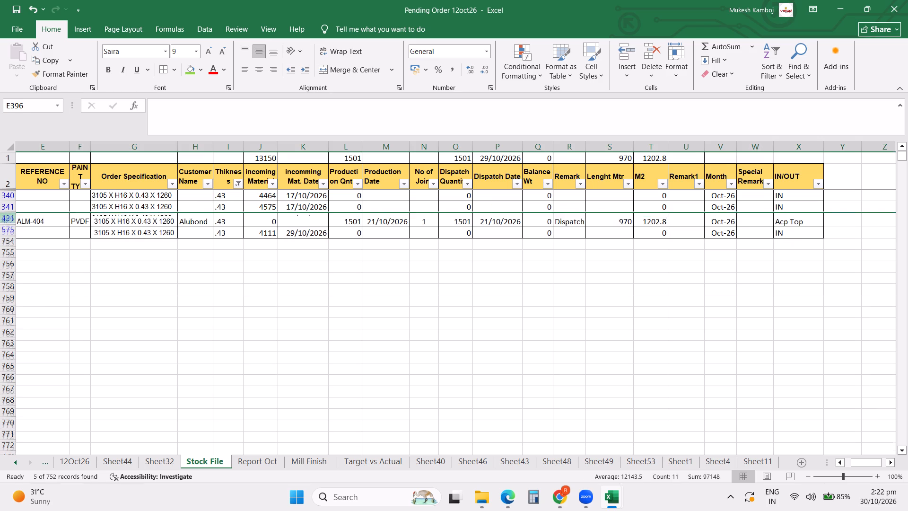
pyautogui.click(383, 353)
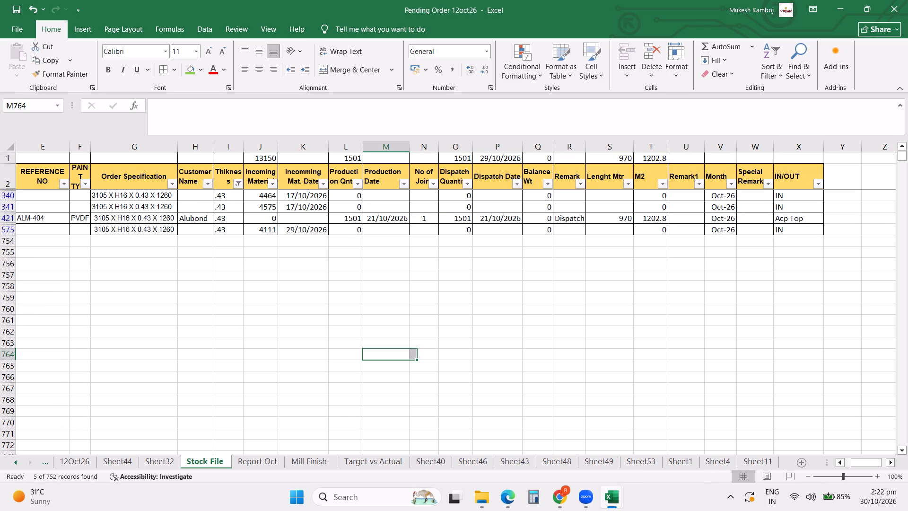
pyautogui.click(239, 185)
pyautogui.click(178, 255)
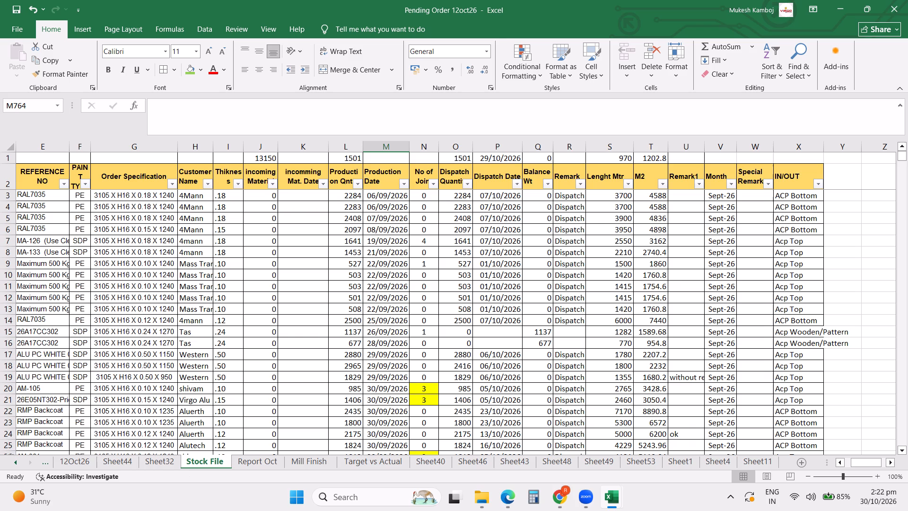
# Copy Acp Wooden/Pattern from row 561 into the IN/OUT column for the As Per Approved coils in rows 586 and 587.
pyautogui.click(158, 260)
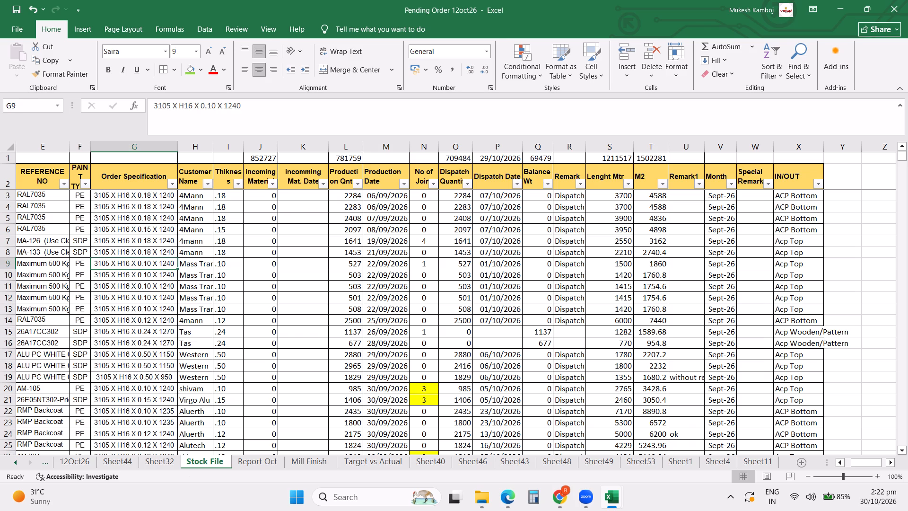
pyautogui.hotkey('ctrl', 'Down')
pyautogui.scroll(-3, 257, 301)
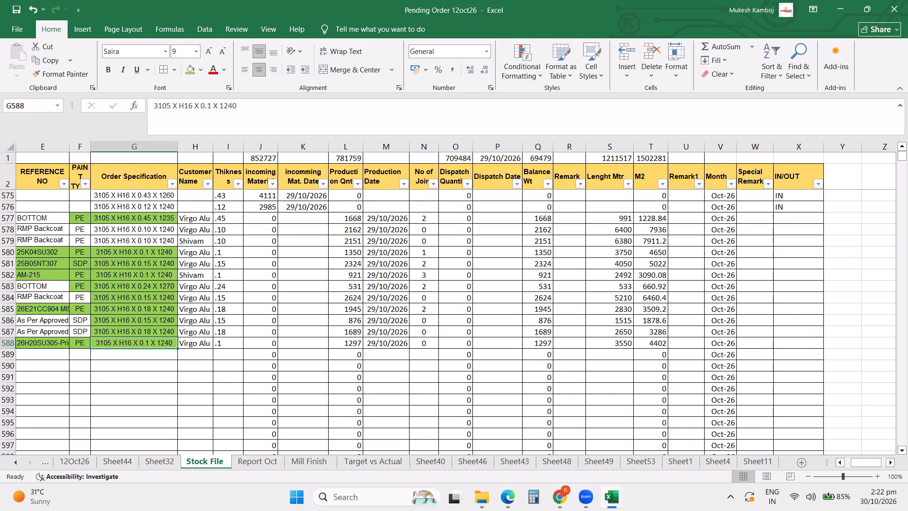
pyautogui.scroll(4, 775, 249)
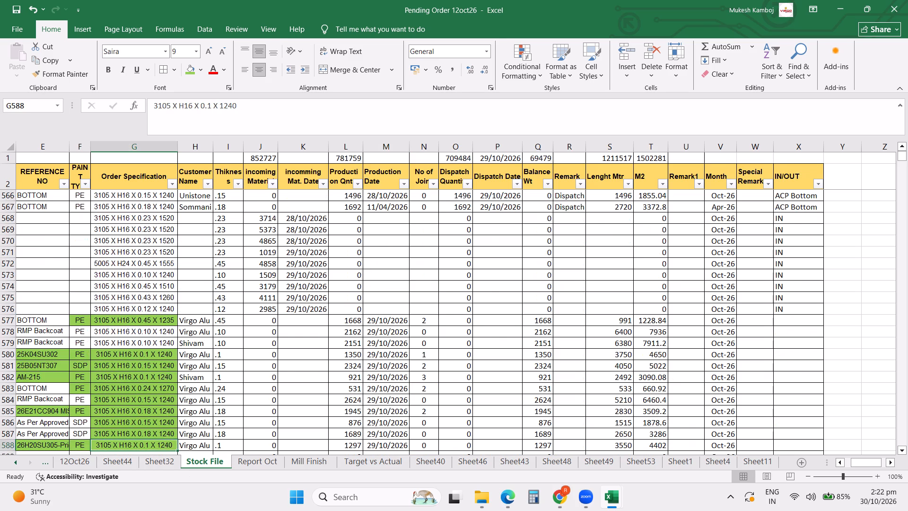
pyautogui.scroll(2, 785, 245)
pyautogui.click(803, 242)
pyautogui.hotkey('ctrl', 'c')
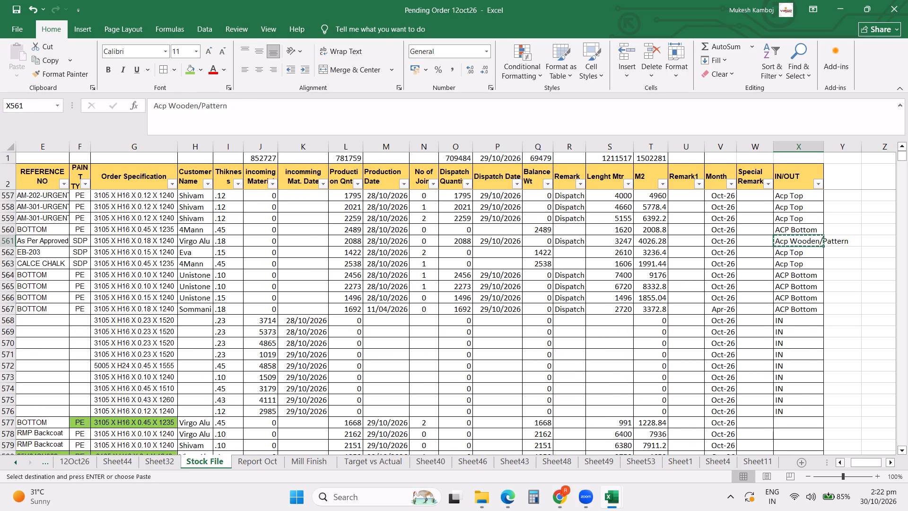
pyautogui.scroll(-4, 812, 330)
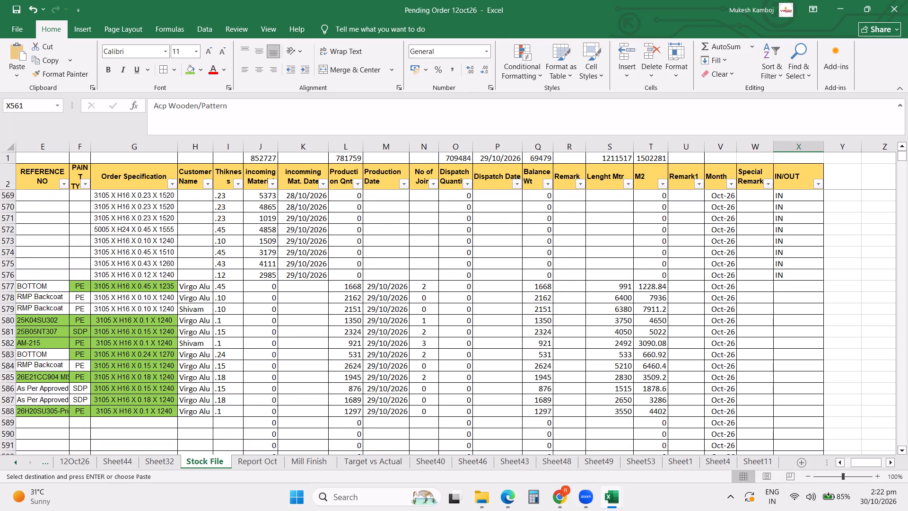
pyautogui.click(784, 392)
pyautogui.hotkey('ctrl', 'v')
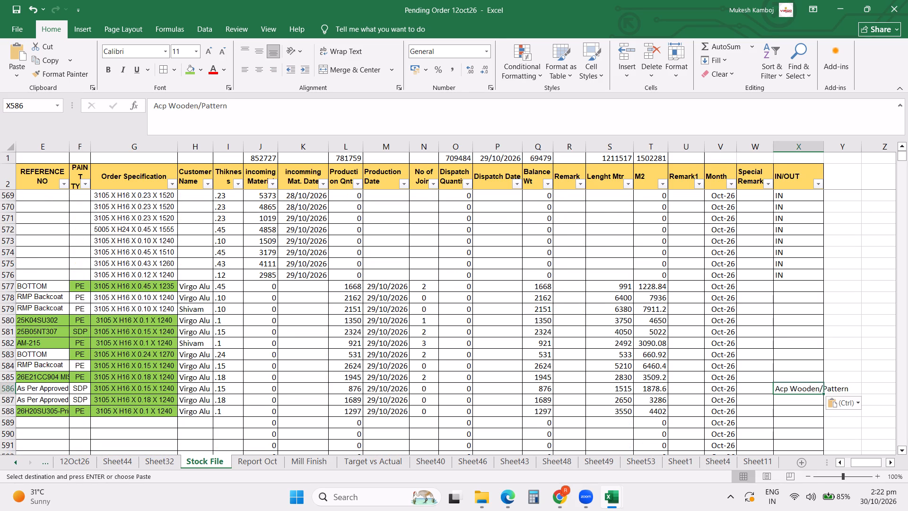
pyautogui.click(783, 403)
pyautogui.hotkey('ctrl', 'v')
# Copy ACP Bottom into the IN/OUT column for the BOTTOM and RMP Backcoat coils in rows 577 to 579 and 583 to 584.
pyautogui.scroll(3, 782, 312)
pyautogui.click(790, 277)
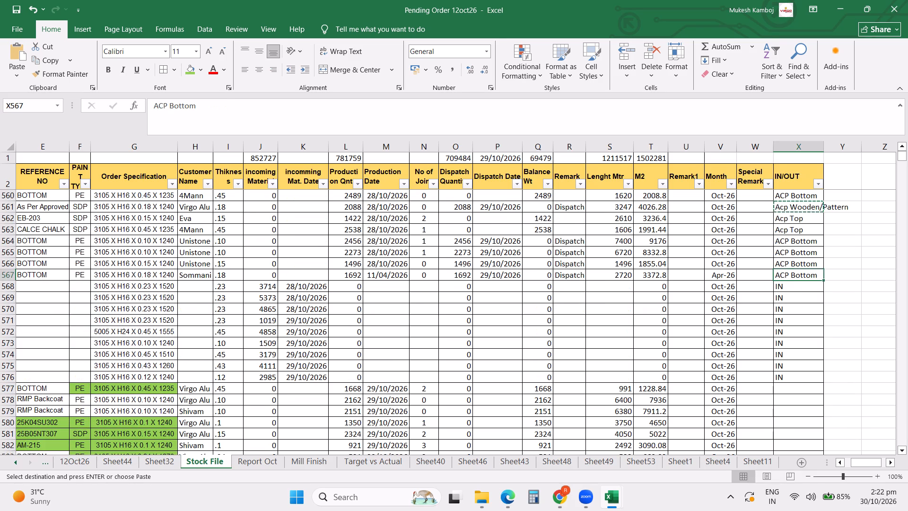
pyautogui.hotkey('ctrl', 'c')
pyautogui.scroll(-1, 804, 353)
pyautogui.moveTo(786, 355); pyautogui.dragTo(786, 362)
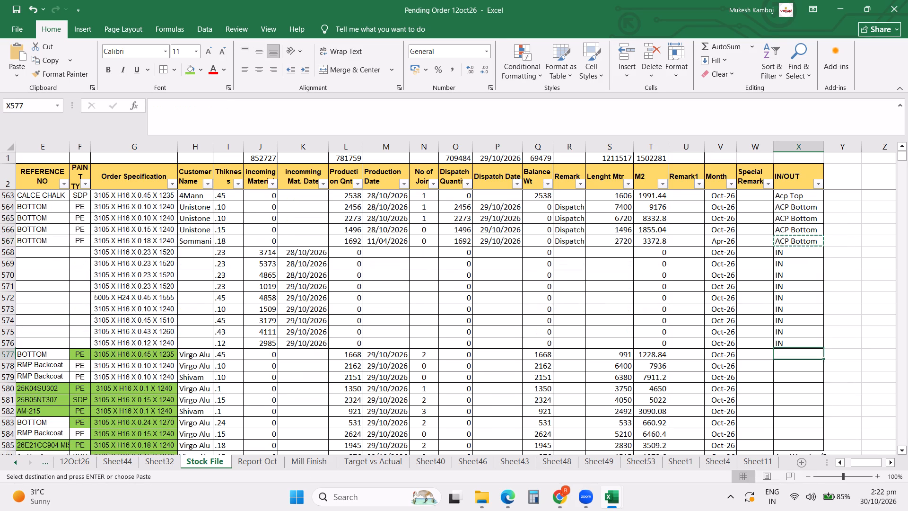
pyautogui.moveTo(786, 362); pyautogui.dragTo(786, 375)
pyautogui.press('Return')
pyautogui.scroll(-4, 786, 375)
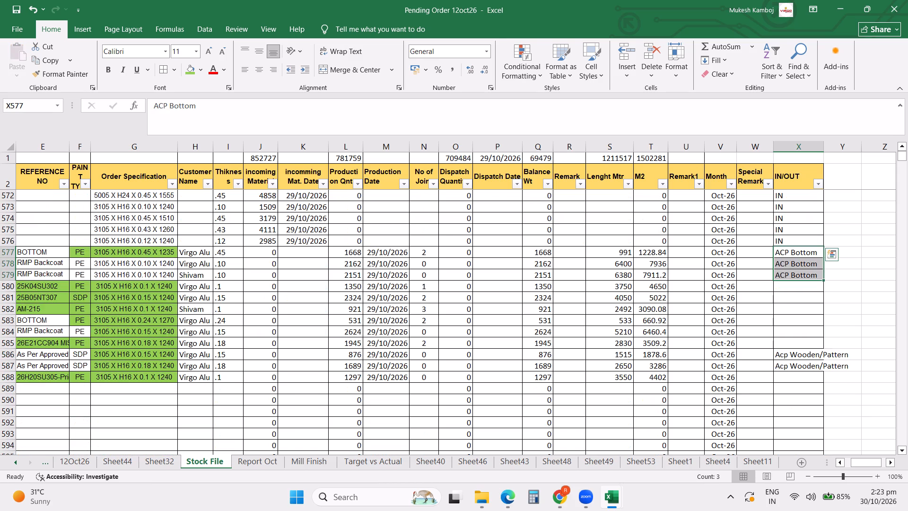
pyautogui.click(788, 240)
pyautogui.hotkey('ctrl', 'c')
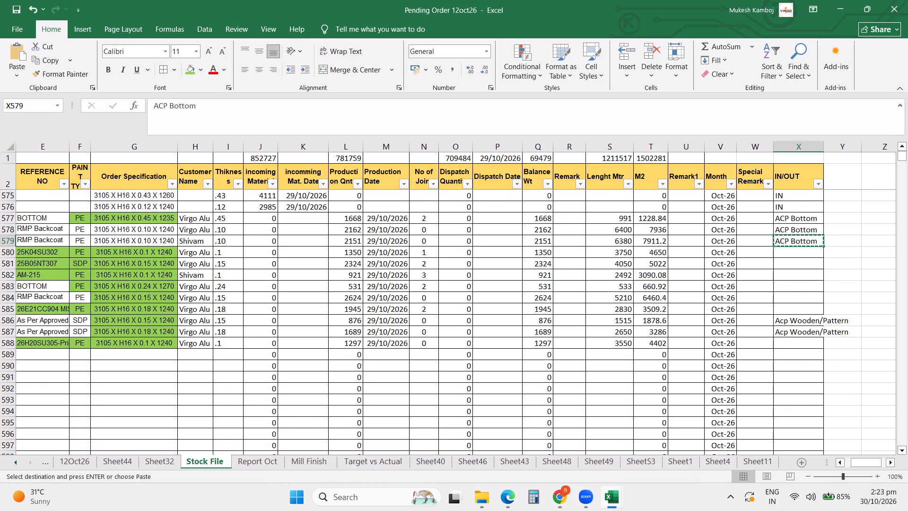
pyautogui.moveTo(783, 287); pyautogui.dragTo(783, 294)
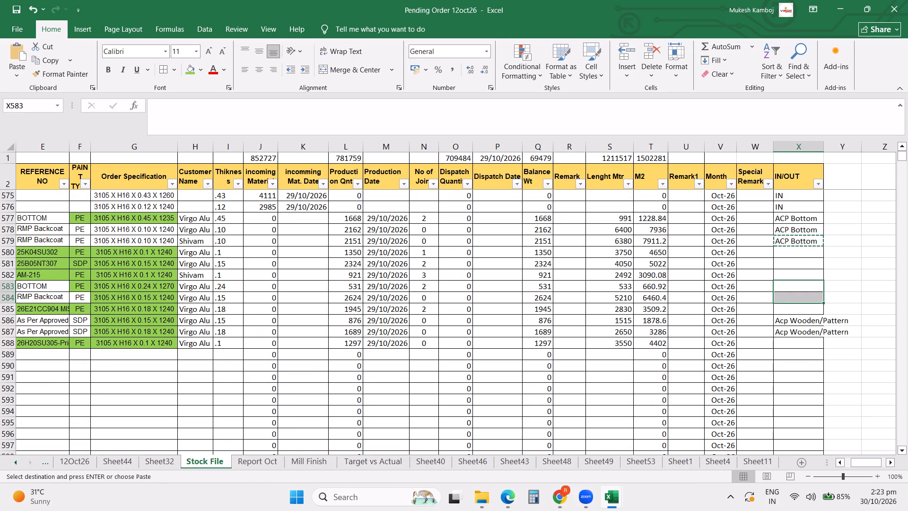
pyautogui.press('Return')
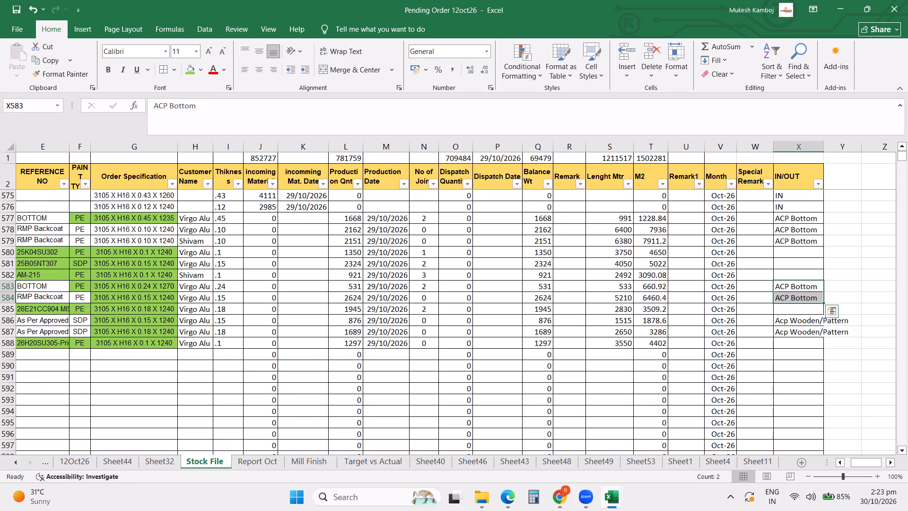
# Copy Acp Top into the IN/OUT column for the top coils in rows 580 to 582 and row 585.
pyautogui.scroll(4, 792, 249)
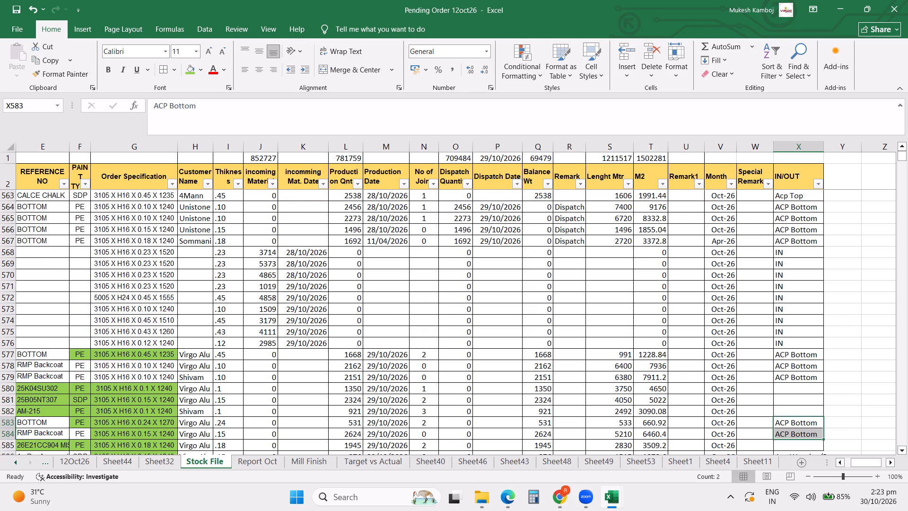
pyautogui.scroll(1, 798, 229)
pyautogui.click(787, 231)
pyautogui.hotkey('ctrl', 'c')
pyautogui.scroll(-4, 803, 343)
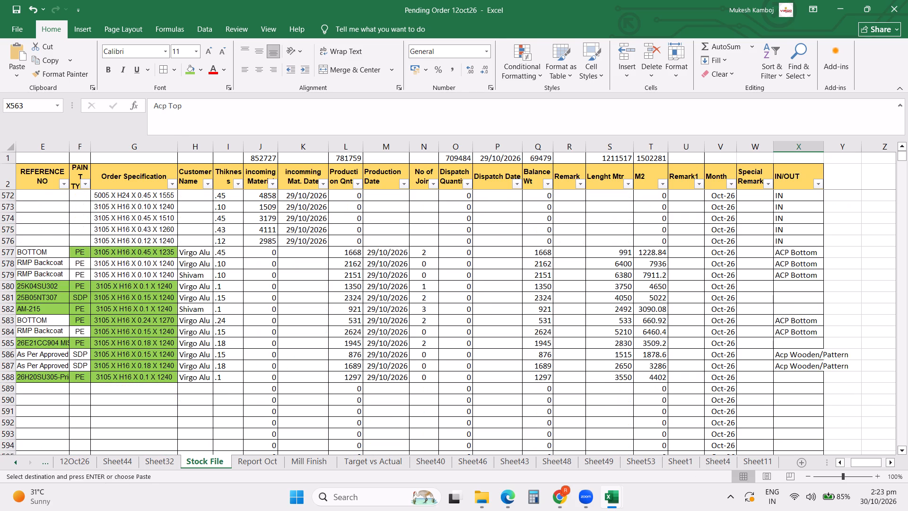
pyautogui.moveTo(785, 287); pyautogui.dragTo(787, 310)
pyautogui.press('Return')
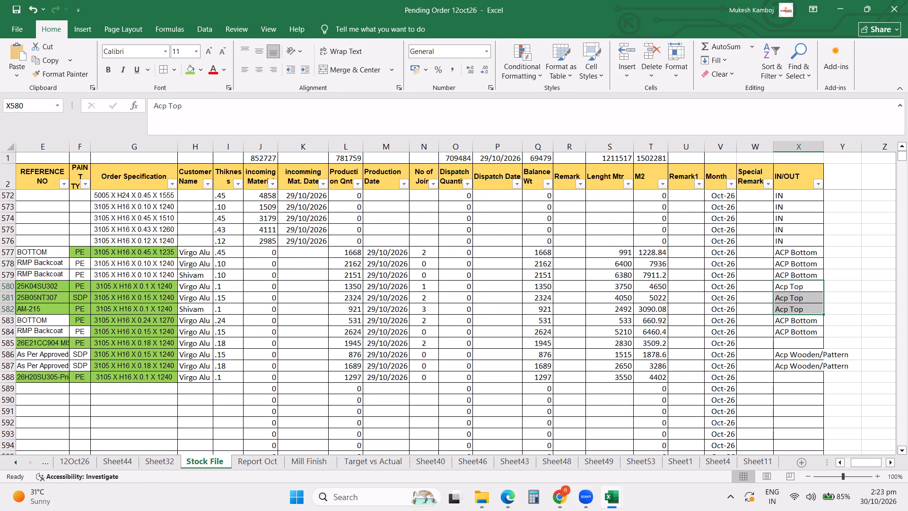
pyautogui.click(787, 310)
pyautogui.hotkey('ctrl', 'c')
pyautogui.click(790, 345)
pyautogui.hotkey('ctrl', 'v')
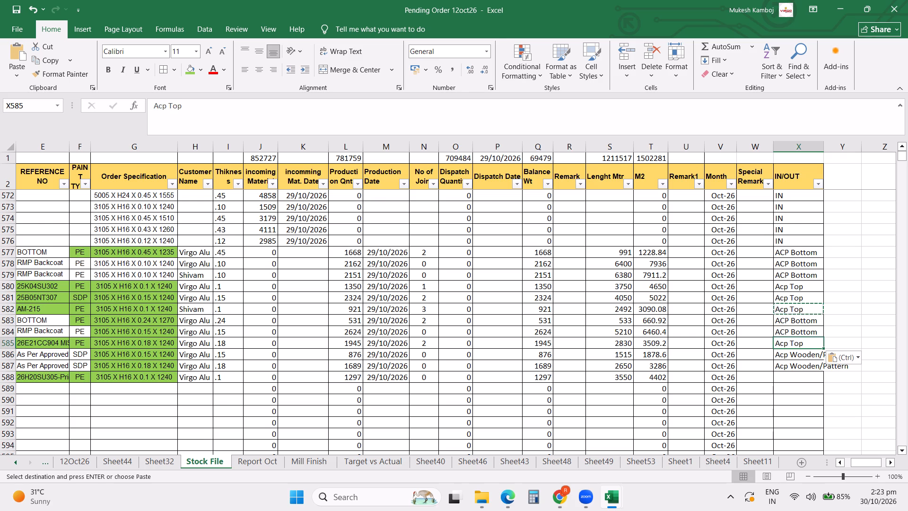
# Paste Acp Top into the IN/OUT column for the Metallic Grey coil in row 588.
pyautogui.click(794, 379)
pyautogui.hotkey('ctrl', 'v')
# Check the new coils' colour details, and copy Acp Wooden/Pattern from row 586 into IN/OUT for the Basecoat coil in row 585.
pyautogui.click(731, 375)
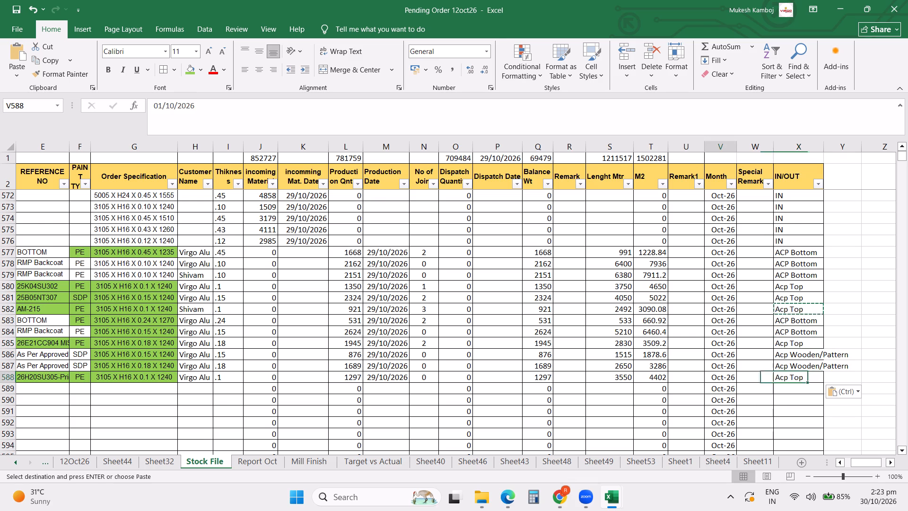
pyautogui.press('Left')
pyautogui.press('Left')
pyautogui.press('Left')
pyautogui.press('Left')
pyautogui.press('Left')
pyautogui.press('Left')
pyautogui.press('Left')
pyautogui.press('Left')
pyautogui.press('Left')
pyautogui.press('Left')
pyautogui.press('Left')
pyautogui.press('Left')
pyautogui.press('Left')
pyautogui.press('Left')
pyautogui.press('Left')
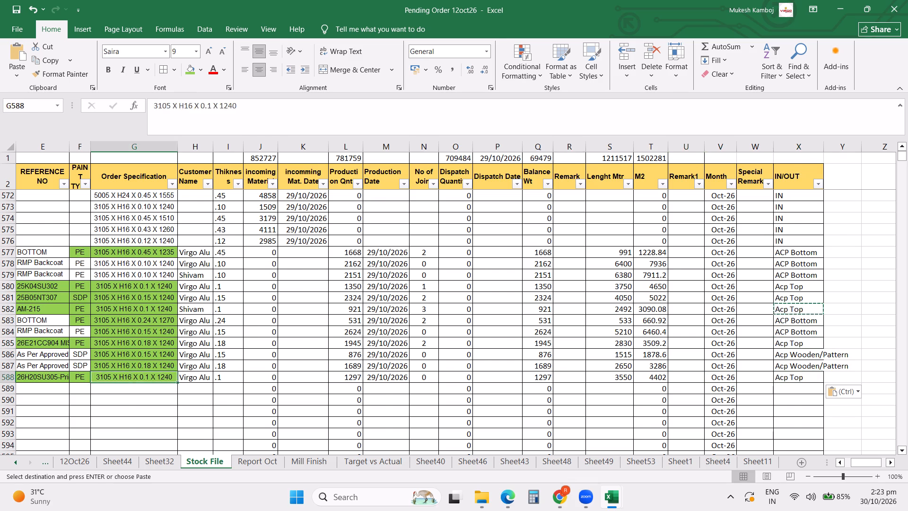
pyautogui.press('Left')
pyautogui.press('Left')
pyautogui.press('Left')
pyautogui.press('Left')
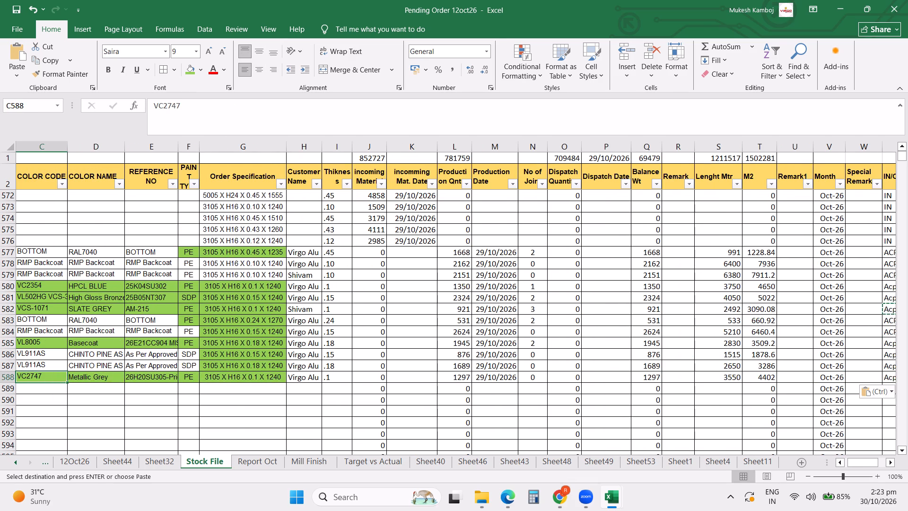
pyautogui.click(859, 343)
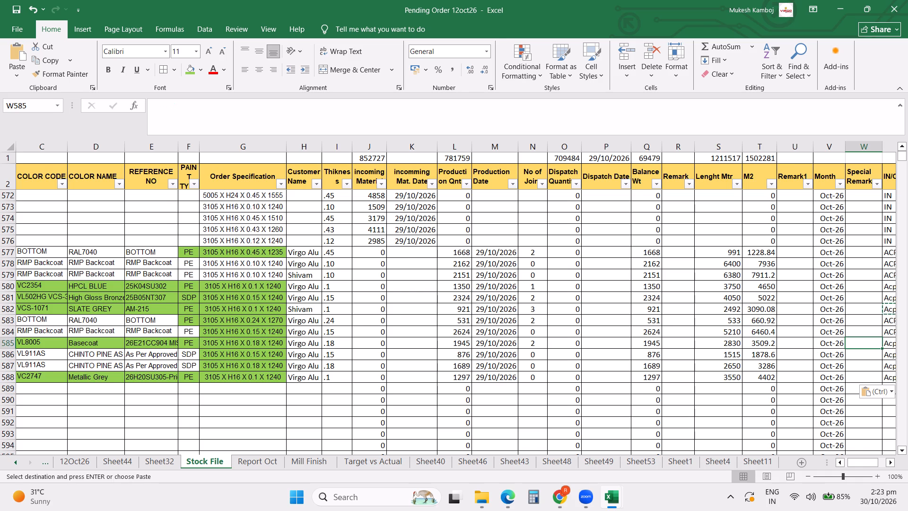
pyautogui.press('Right')
pyautogui.press('Right')
pyautogui.press('Right')
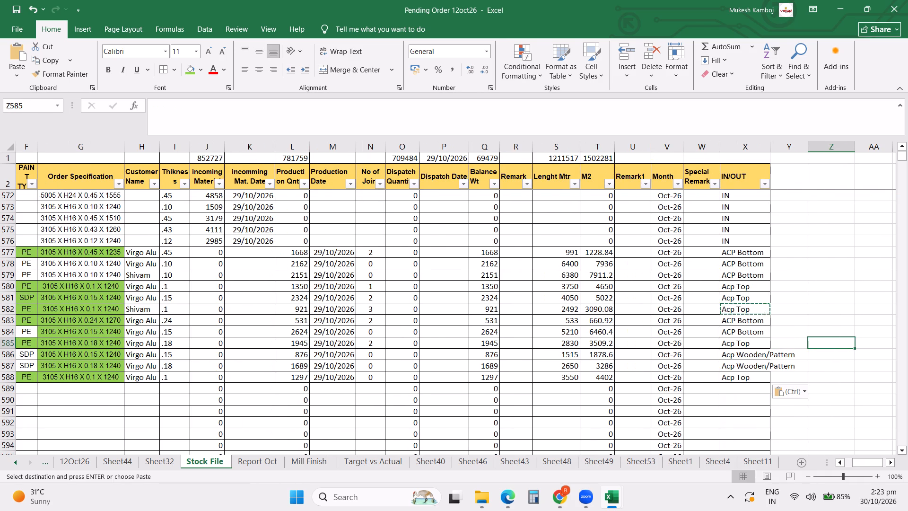
pyautogui.click(744, 355)
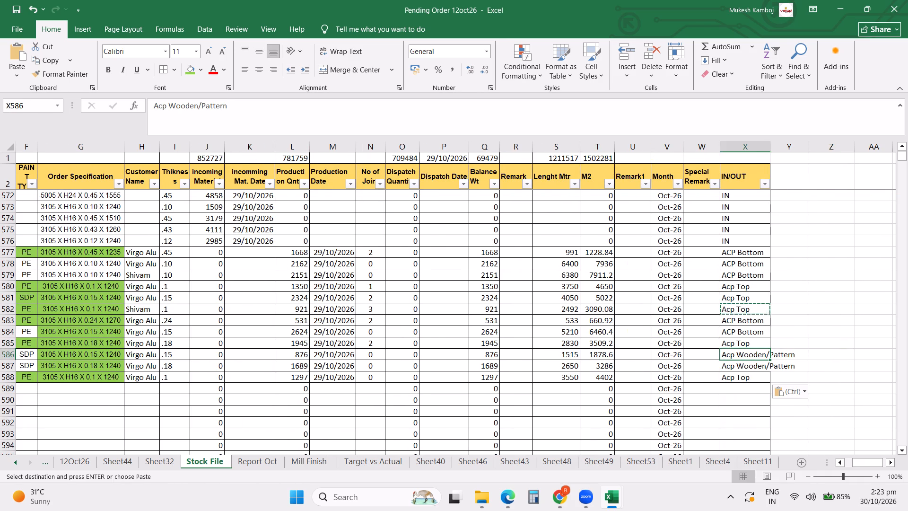
pyautogui.hotkey('ctrl', 'c')
pyautogui.click(742, 347)
pyautogui.click(742, 345)
pyautogui.hotkey('ctrl', 'v')
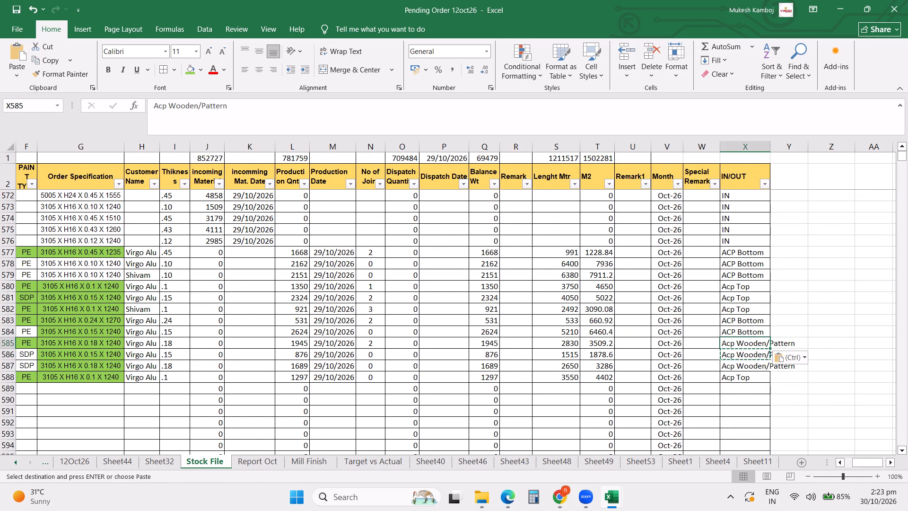
# Copy Acp Wooden/Pattern from row 561 into the IN/OUT column for the Mat CC Gloss coil in row 563.
pyautogui.press('Left')
pyautogui.press('Left')
pyautogui.press('Left')
pyautogui.press('Left')
pyautogui.press('Left')
pyautogui.press('Left')
pyautogui.press('Left')
pyautogui.press('Left')
pyautogui.press('Left')
pyautogui.press('Left')
pyautogui.press('Left')
pyautogui.press('Left')
pyautogui.press('Left')
pyautogui.press('Left')
pyautogui.press('Left')
pyautogui.press('Left')
pyautogui.press('Left')
pyautogui.press('Left')
pyautogui.press('Left')
pyautogui.press('Left')
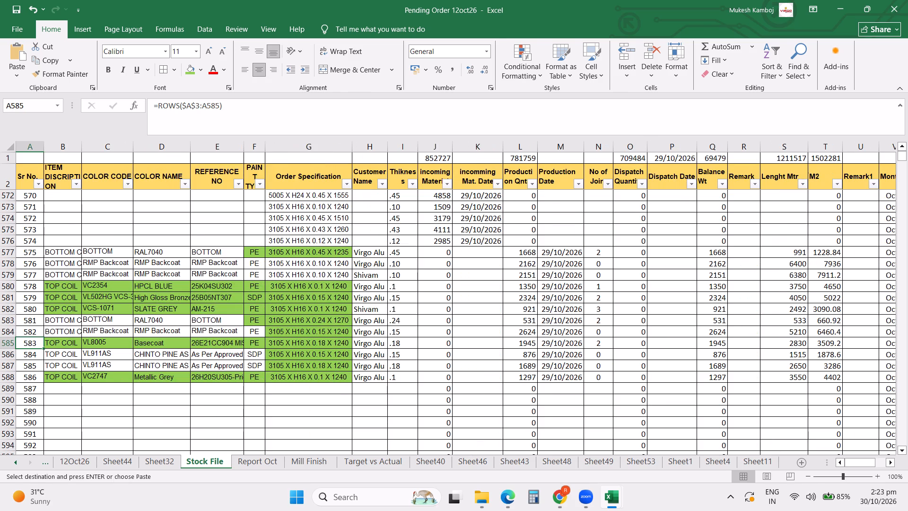
pyautogui.scroll(3, 512, 344)
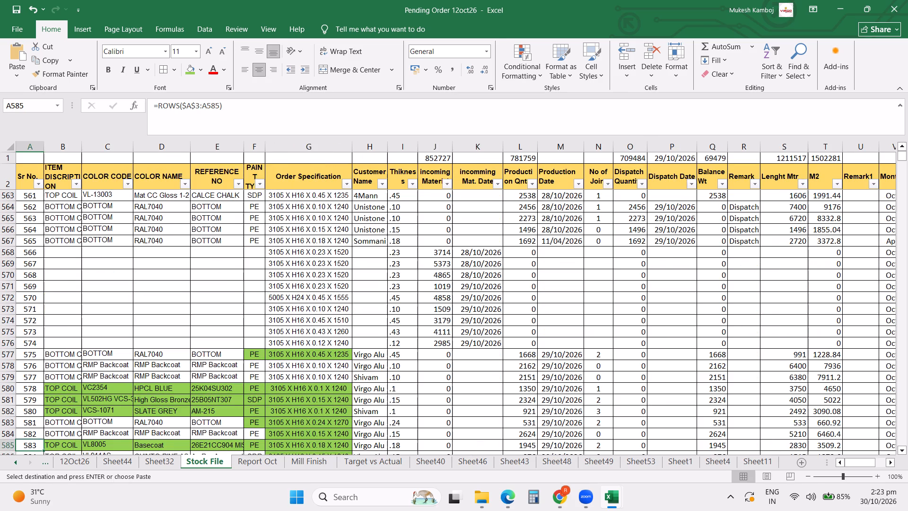
pyautogui.scroll(2, 516, 347)
pyautogui.click(463, 257)
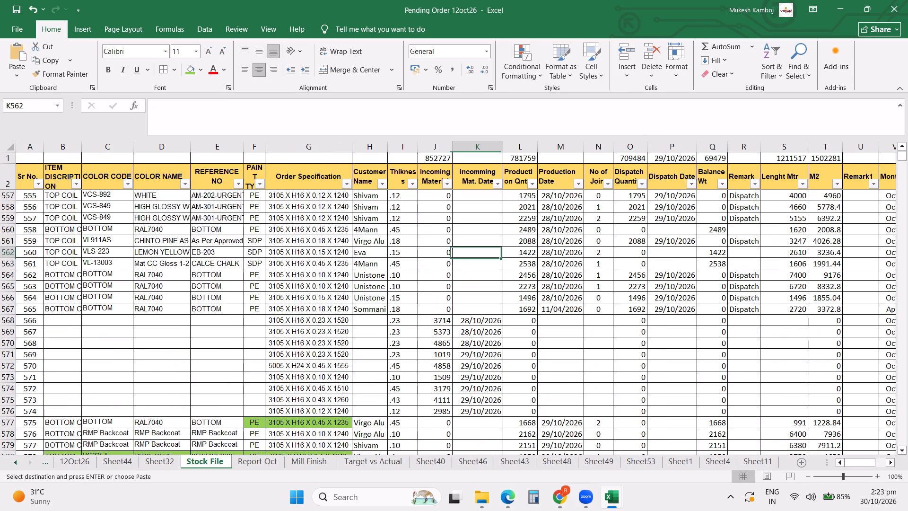
pyautogui.press('Down')
pyautogui.press('Right')
pyautogui.press('Right')
pyautogui.press('Right')
pyautogui.press('Right')
pyautogui.press('Right')
pyautogui.press('Right')
pyautogui.press('Right')
pyautogui.press('Right')
pyautogui.press('Right')
pyautogui.press('Right')
pyautogui.press('Right')
pyautogui.press('Right')
pyautogui.press('Right')
pyautogui.press('Right')
pyautogui.press('Right')
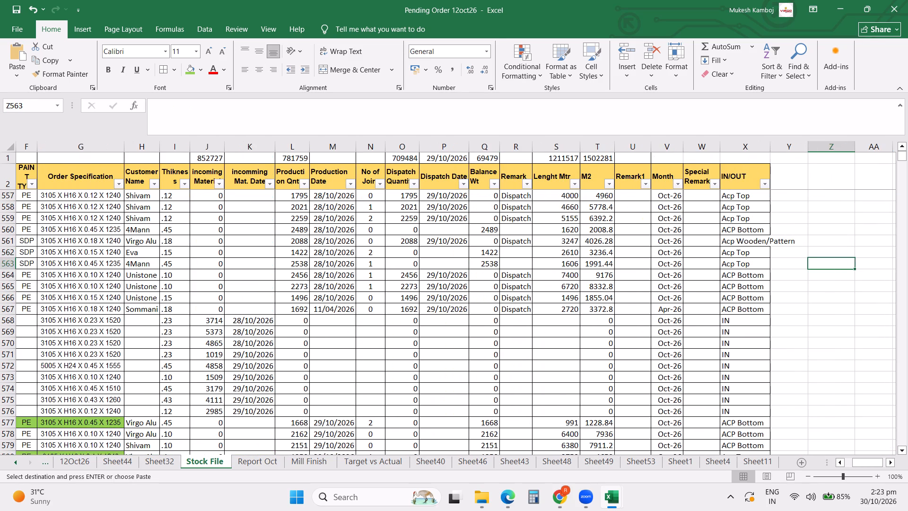
pyautogui.moveTo(463, 257); pyautogui.dragTo(444, 243)
pyautogui.click(729, 242)
pyautogui.hotkey('ctrl', 'c')
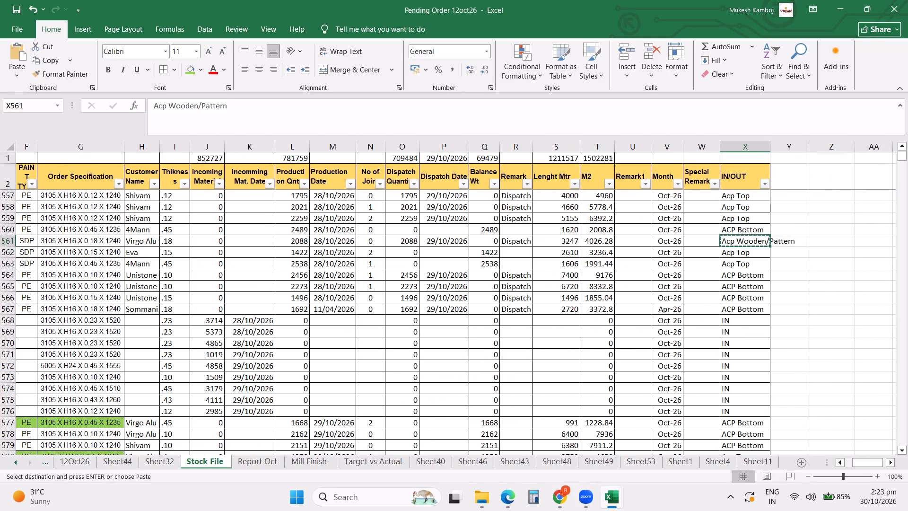
pyautogui.click(731, 262)
pyautogui.hotkey('ctrl', 'v')
# Examine the item descriptions and colour names of the coil entries from row 551 down to row 588.
pyautogui.press('Left')
pyautogui.press('Left')
pyautogui.press('Left')
pyautogui.press('Left')
pyautogui.press('Left')
pyautogui.press('Left')
pyautogui.press('Left')
pyautogui.press('Left')
pyautogui.press('Left')
pyautogui.press('Left')
pyautogui.press('Left')
pyautogui.press('Left')
pyautogui.press('Left')
pyautogui.press('Left')
pyautogui.press('Left')
pyautogui.press('Left')
pyautogui.press('Left')
pyautogui.press('Left')
pyautogui.press('Left')
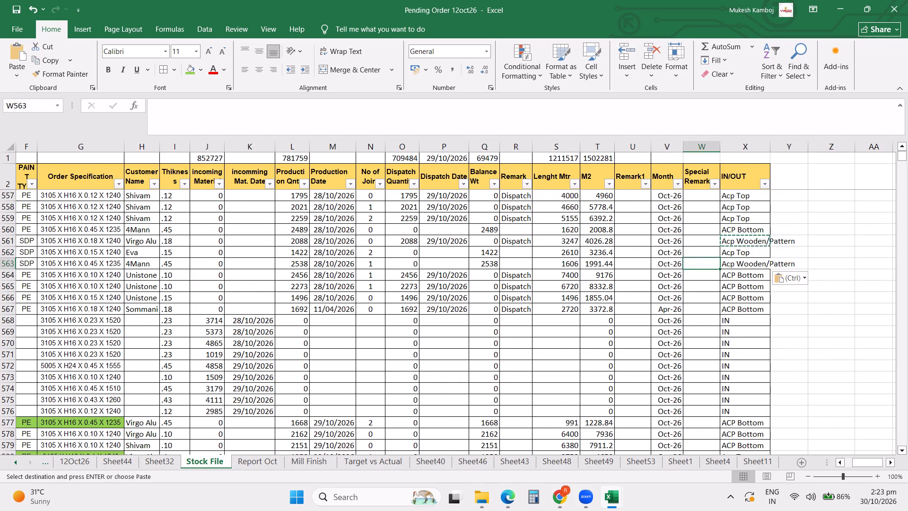
pyautogui.press('Left')
pyautogui.press('Left')
pyautogui.press('Left')
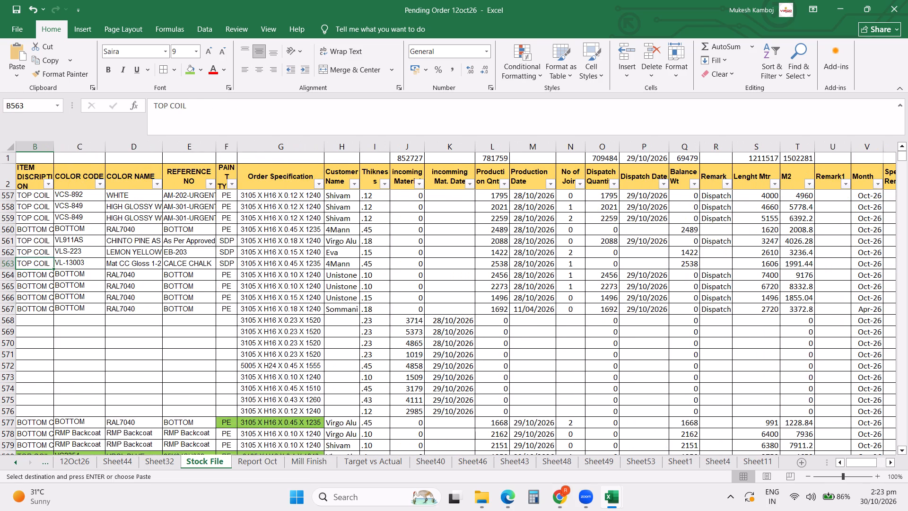
pyautogui.press('Up')
pyautogui.press('Up')
pyautogui.press('Up')
pyautogui.press('Up')
pyautogui.press('Up')
pyautogui.press('Up')
pyautogui.press('Up')
pyautogui.press('Up')
pyautogui.press('Up')
pyautogui.press('Up')
pyautogui.press('Up')
pyautogui.press('Up')
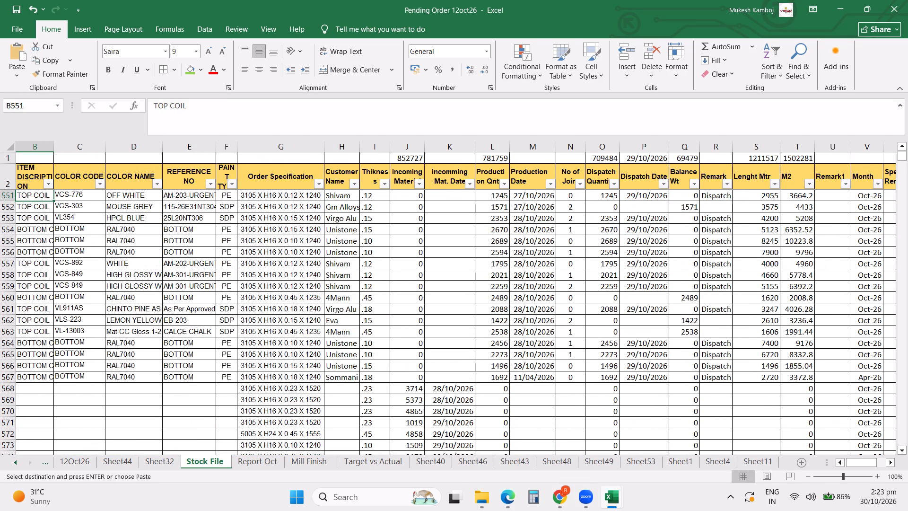
pyautogui.scroll(-8, 687, 351)
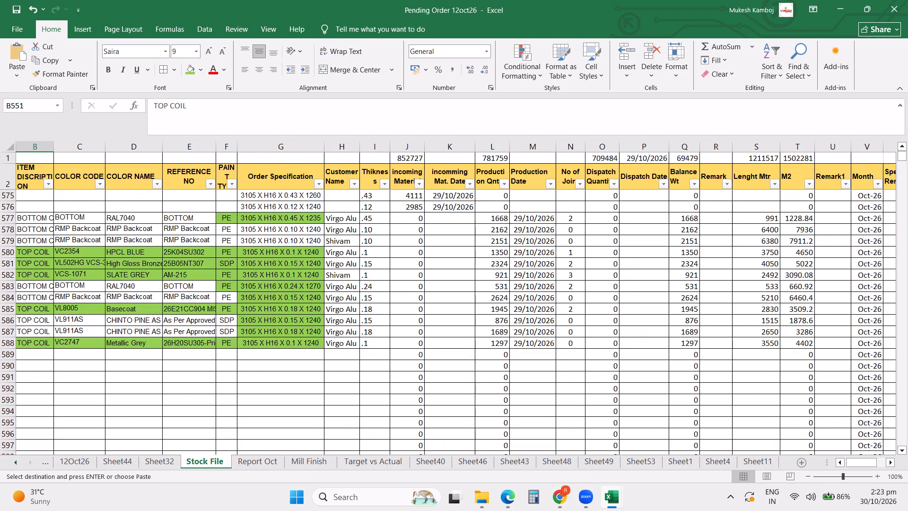
# Check the Report Oct sheet's daily figures, and return to the Stock File sheet.
pyautogui.click(258, 462)
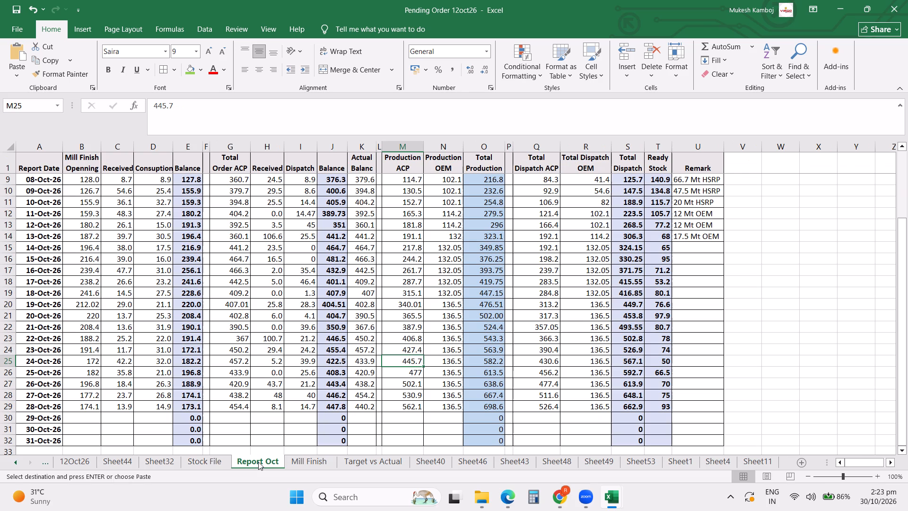
pyautogui.click(203, 457)
# Filter the Stock File's Dispatch Date column to show only 29 October 2026.
pyautogui.scroll(6, 516, 319)
pyautogui.scroll(-4, 533, 274)
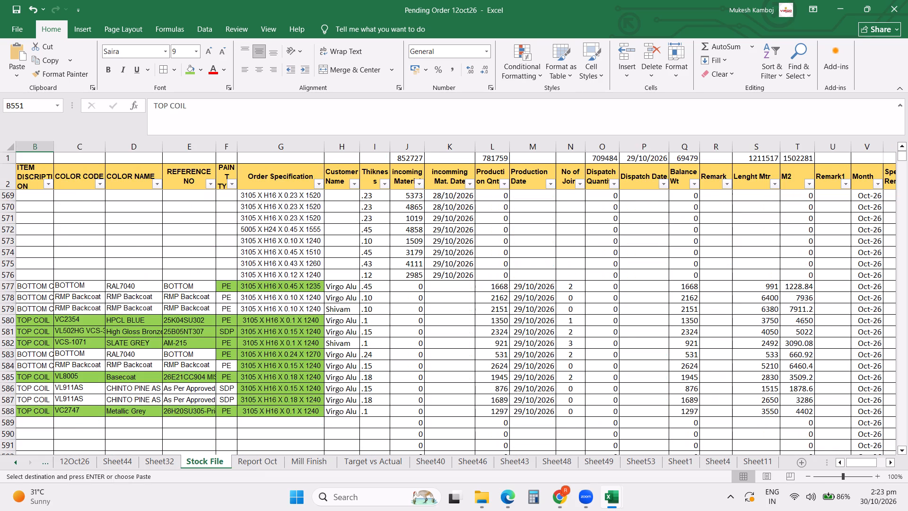
pyautogui.click(663, 185)
pyautogui.click(560, 329)
pyautogui.scroll(-12, 577, 383)
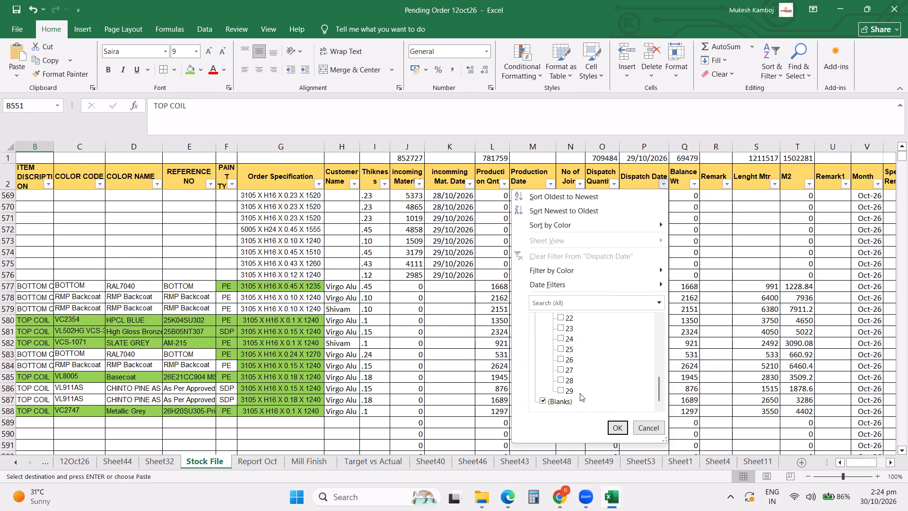
pyautogui.click(573, 389)
pyautogui.click(561, 400)
pyautogui.click(608, 426)
pyautogui.scroll(10, 519, 364)
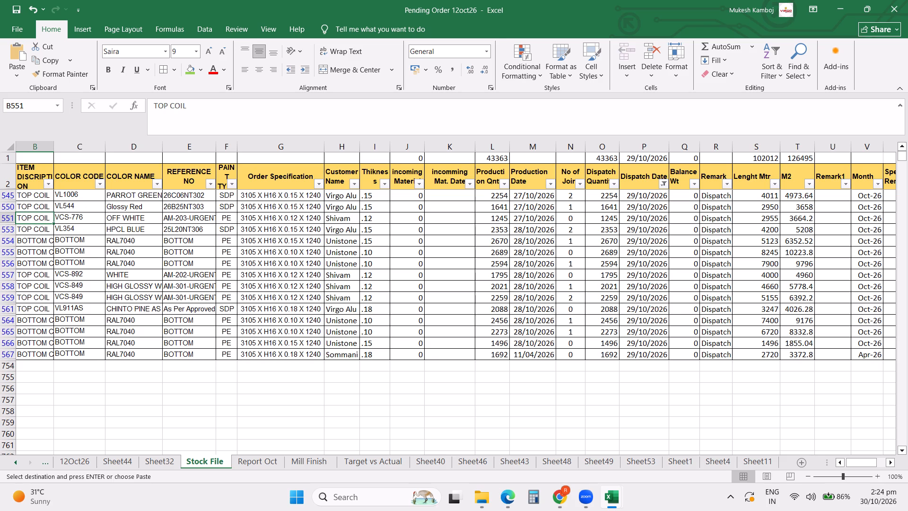
# Filter the Customer Name column to show only shivam's dispatched coils.
pyautogui.click(354, 180)
pyautogui.click(251, 317)
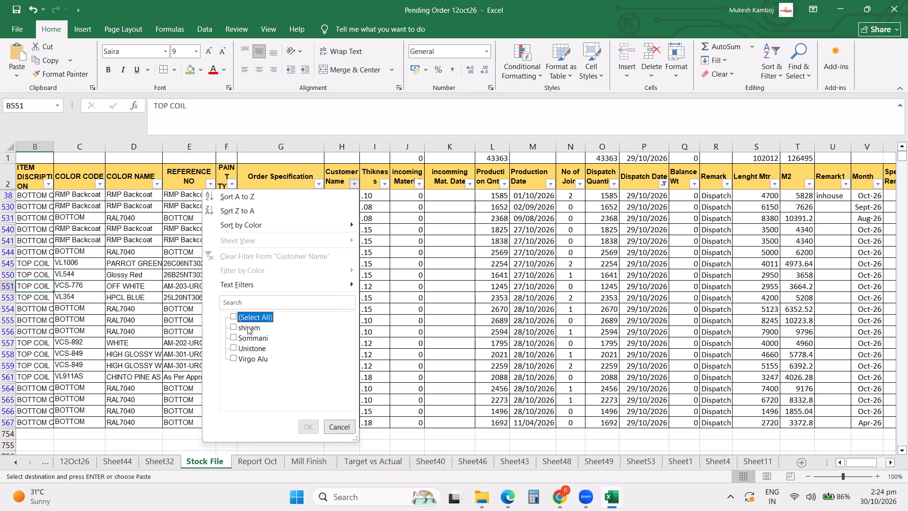
pyautogui.click(249, 330)
pyautogui.click(309, 427)
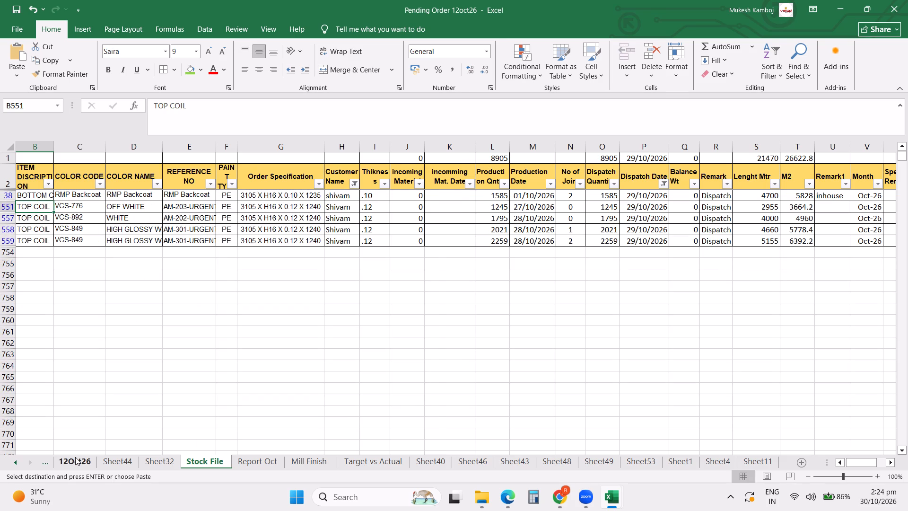
# On the 12Oct26 sheet, clear the COLOR CODE filter so that all orders are listed.
pyautogui.click(75, 457)
pyautogui.scroll(5, 362, 306)
pyautogui.click(232, 206)
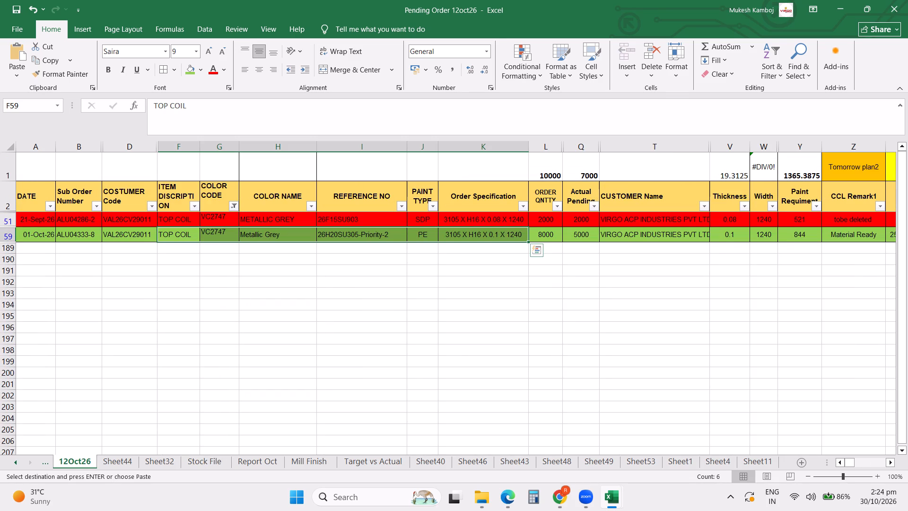
pyautogui.click(189, 278)
pyautogui.click(336, 294)
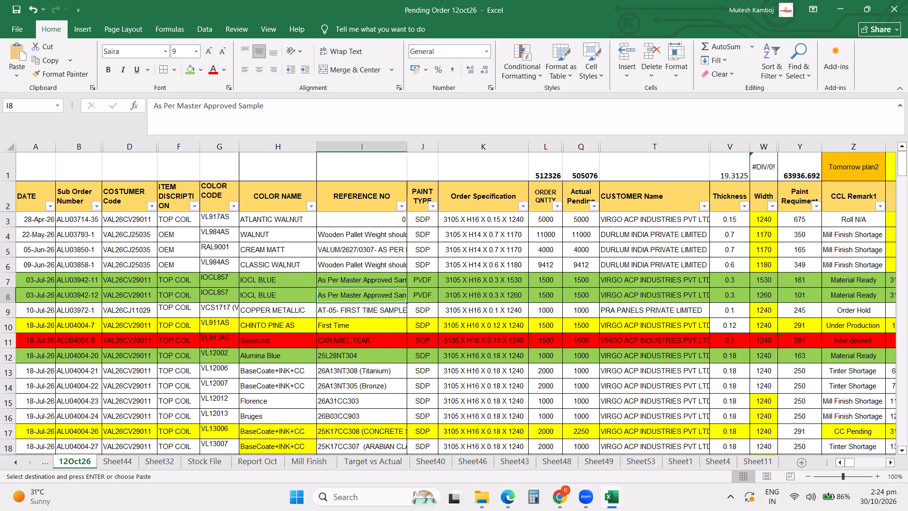
# Filter the 12Oct26 orders' CUSTOMER Name column with the search text shiv.
pyautogui.click(707, 206)
pyautogui.doubleClick(602, 324)
pyautogui.write('shiv')
pyautogui.press('Return')
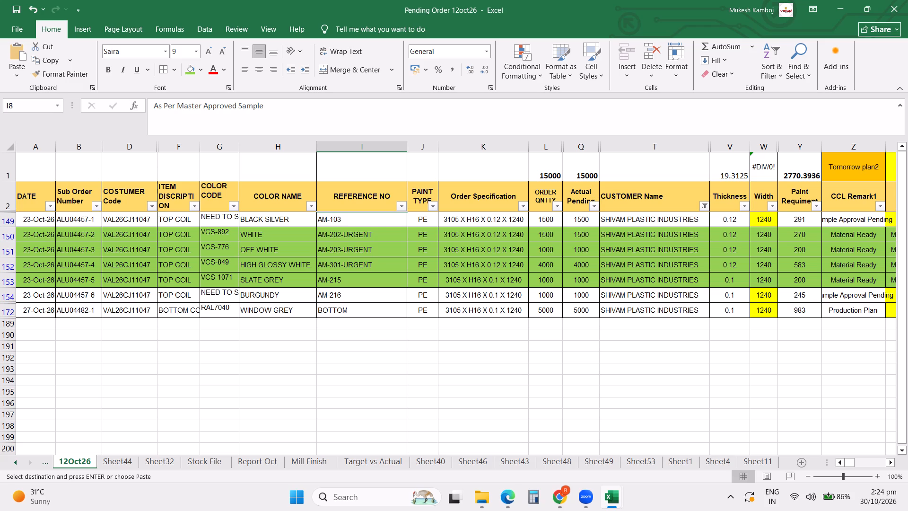
# Copy the customer code VAL26CJ11047 from the Shivam Plastic Industries order for WHITE in row 150.
pyautogui.click(133, 233)
pyautogui.hotkey('ctrl', 'c')
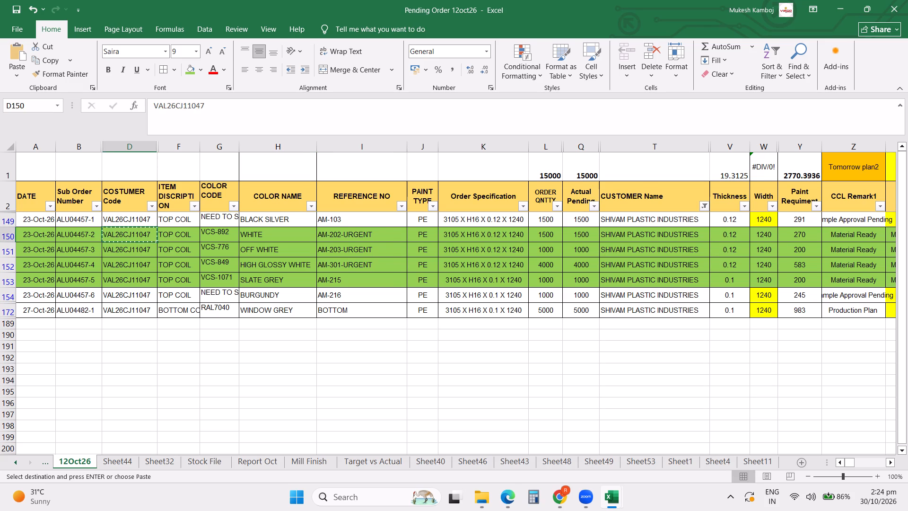
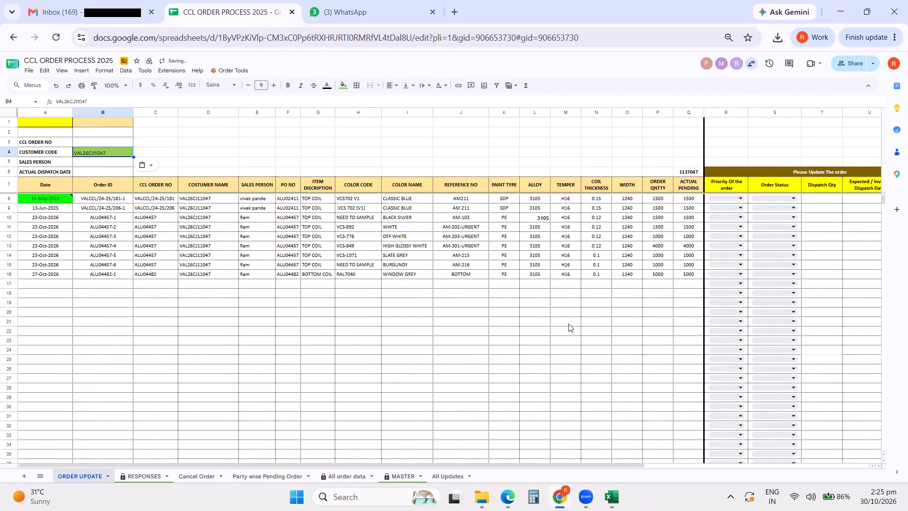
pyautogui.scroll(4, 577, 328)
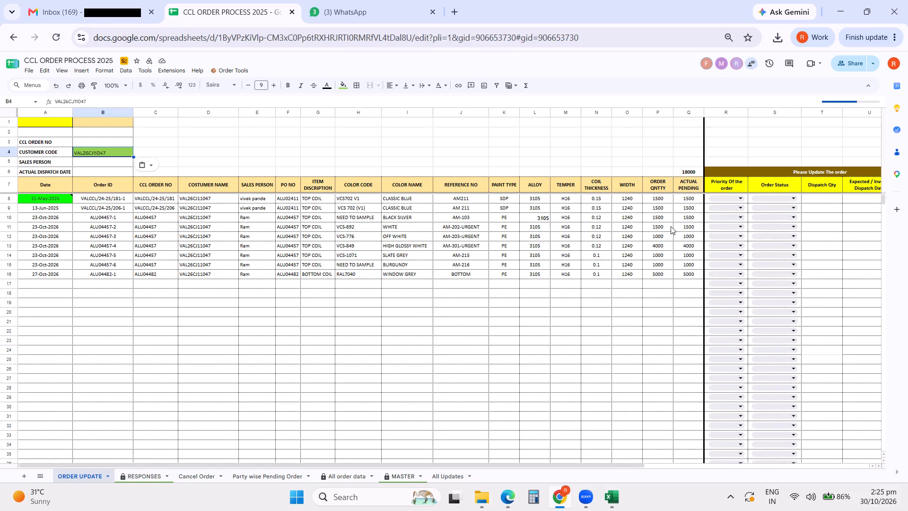
# Set the order status to Dispatched for the WHITE, OFF WHITE and HIGH GLOSSY WHITE orders in rows 11 to 13.
pyautogui.click(768, 226)
pyautogui.click(767, 276)
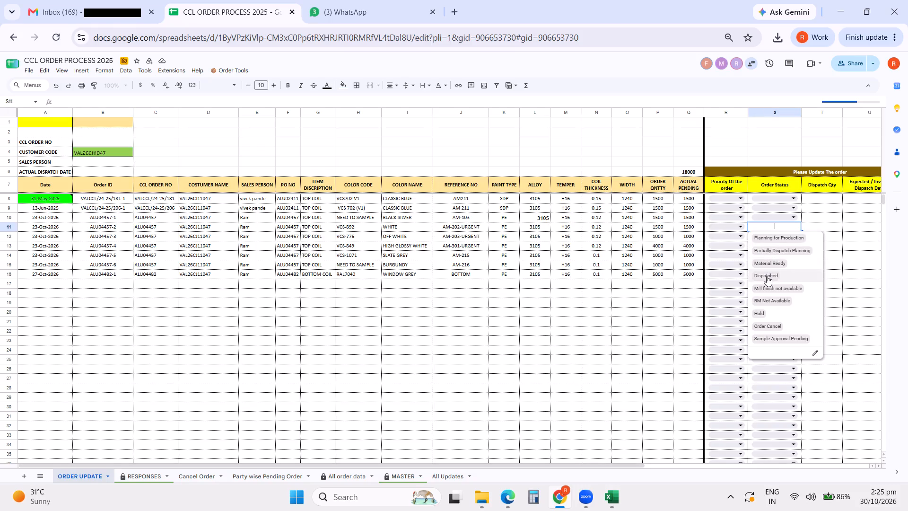
pyautogui.click(767, 239)
pyautogui.click(765, 283)
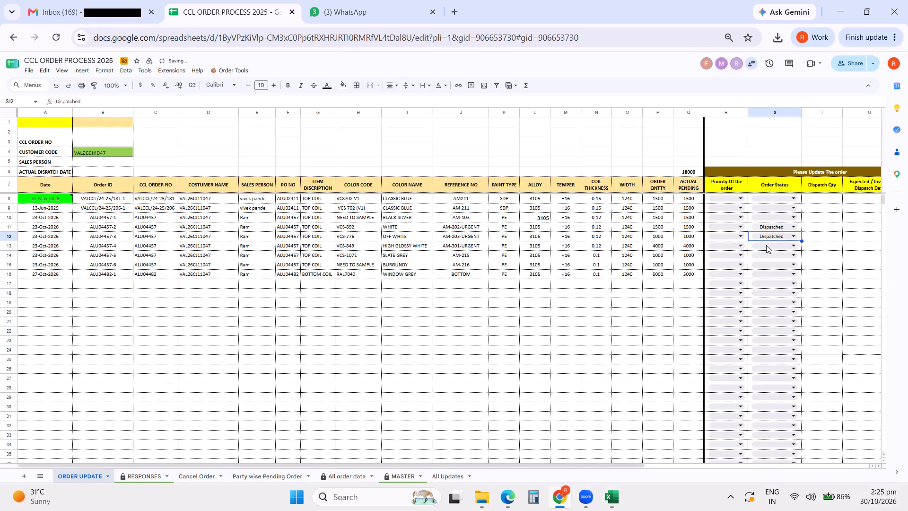
pyautogui.click(766, 243)
pyautogui.click(762, 293)
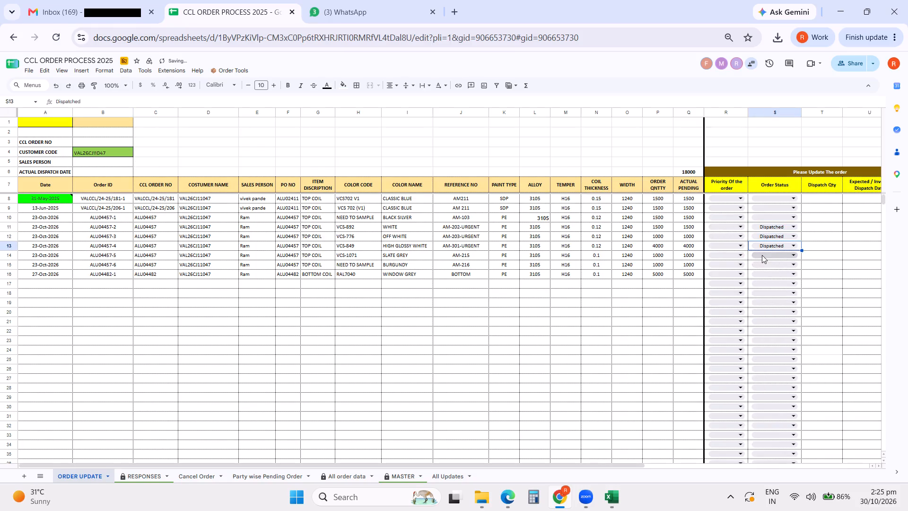
# Set the order status to Material Ready for SLATE GREY in row 14 and Dispatched for WINDOW GREY in row 16.
pyautogui.click(762, 255)
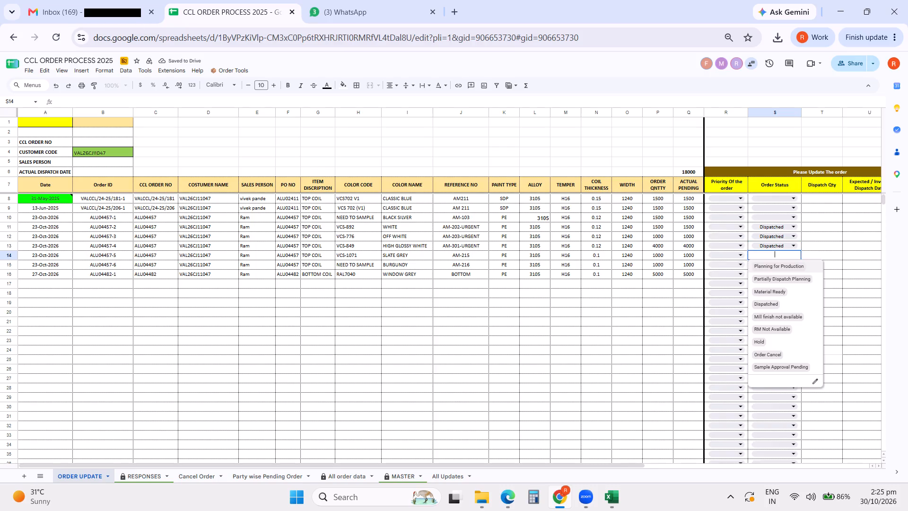
pyautogui.click(764, 291)
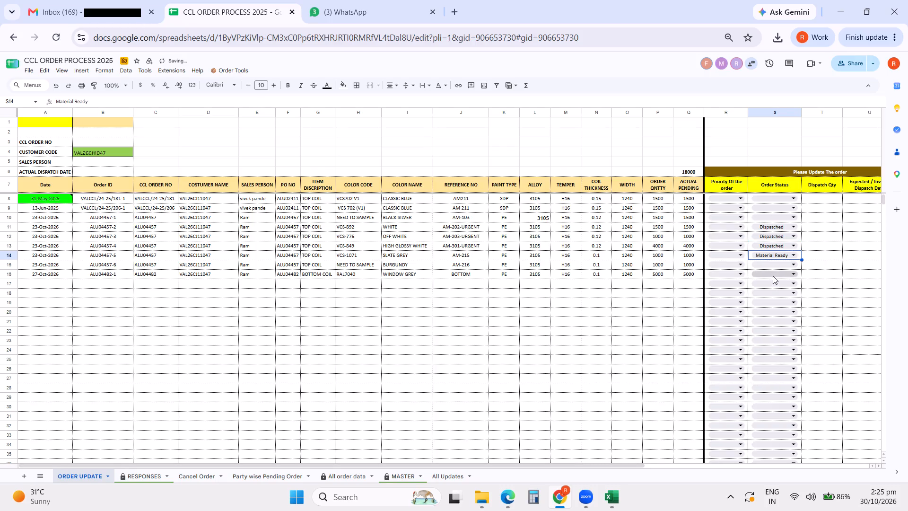
pyautogui.click(773, 276)
pyautogui.click(769, 319)
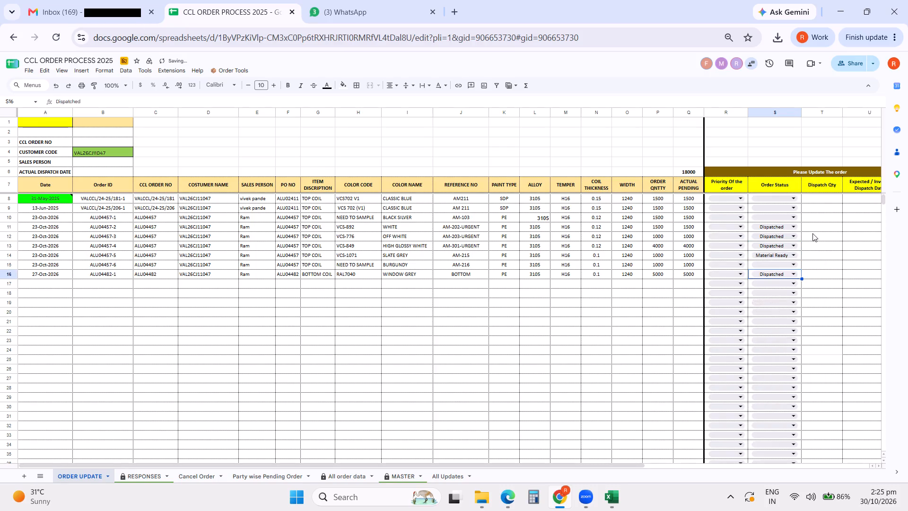
# Enter 10/29/2026 as the Expected / Invoice Dispatch Date for the four orders in rows 11 to 14, WHITE through SLATE GREY.
pyautogui.doubleClick(850, 227)
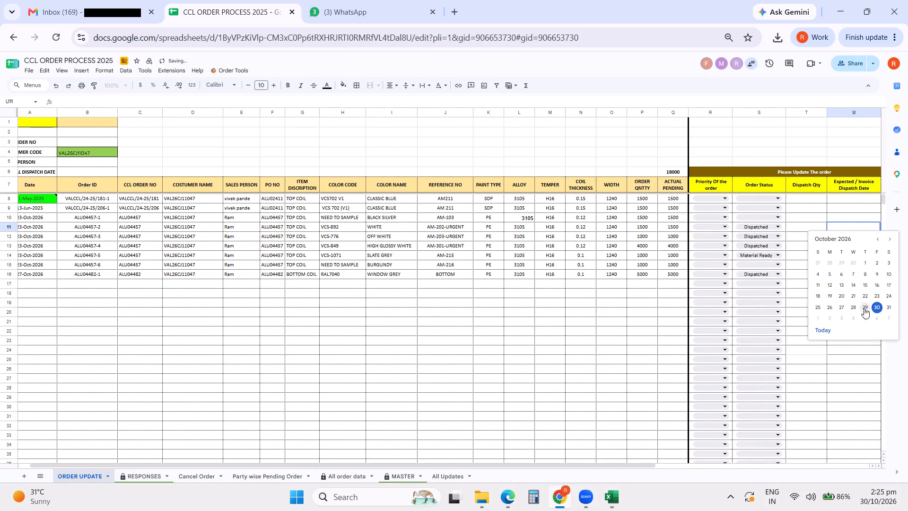
pyautogui.click(864, 308)
pyautogui.doubleClick(838, 238)
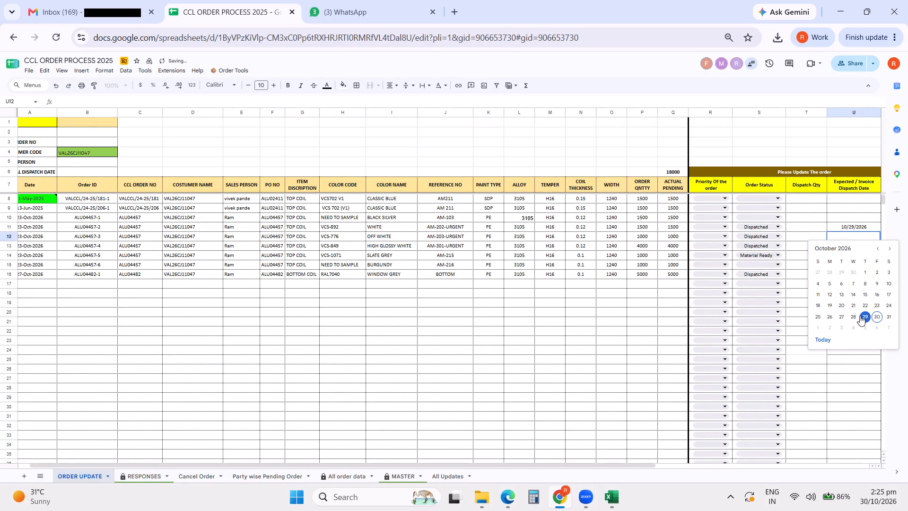
pyautogui.click(860, 316)
pyautogui.doubleClick(833, 248)
pyautogui.click(865, 326)
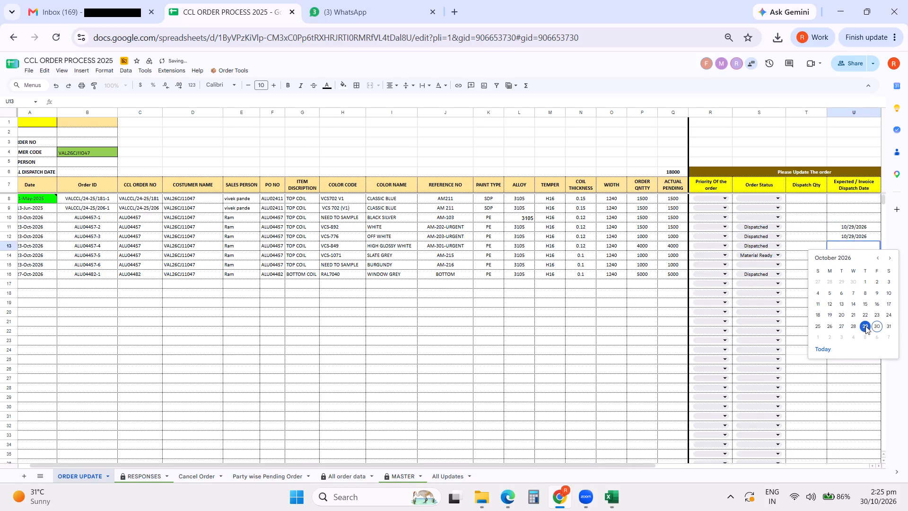
pyautogui.doubleClick(837, 256)
pyautogui.click(865, 335)
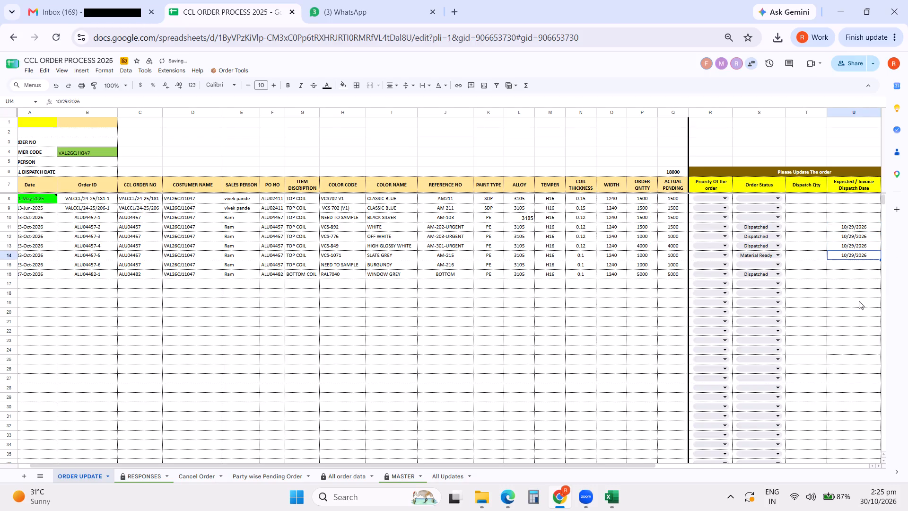
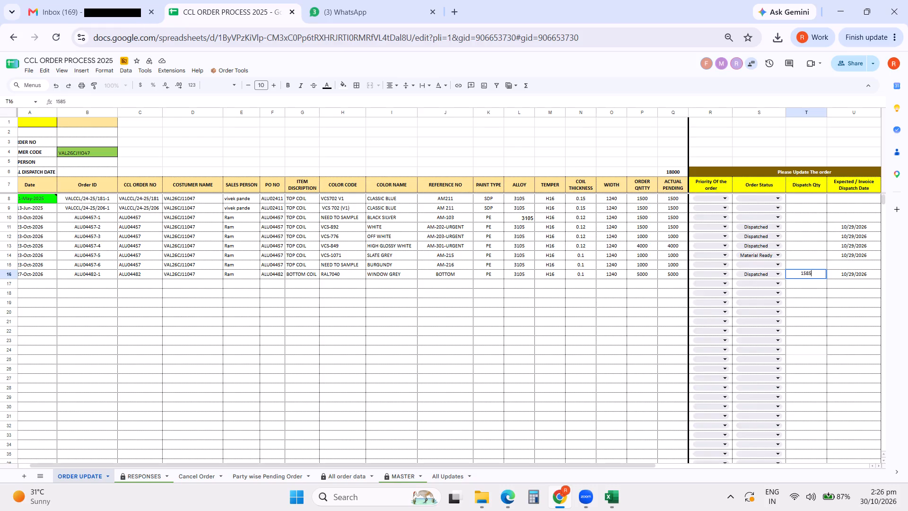
# Enter 1585 as the dispatch quantity for the WINDOW GREY bottom coil order ALU04482-1.
pyautogui.press('Return')
# Glance at the Excel order sheet and return to the Dispatch Qty cell of the SLATE GREY order ALU04457-5.
pyautogui.click(558, 502)
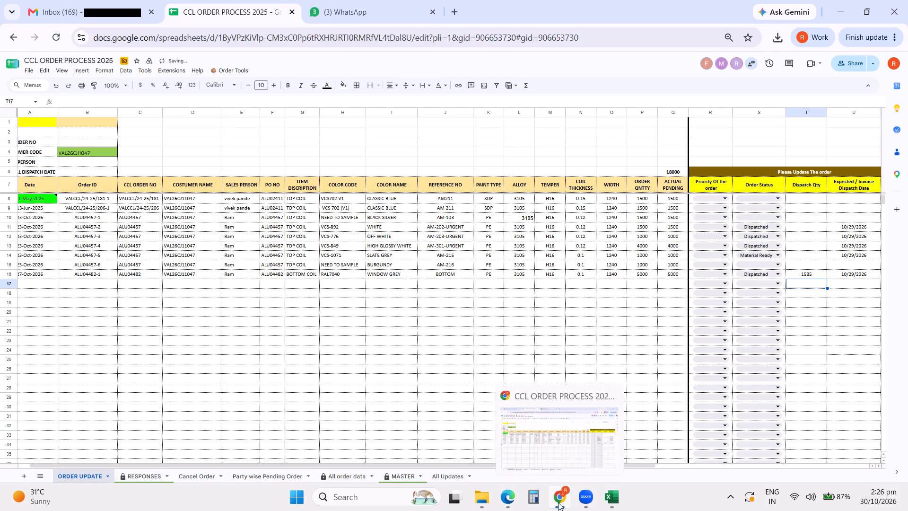
pyautogui.click(558, 502)
pyautogui.click(796, 257)
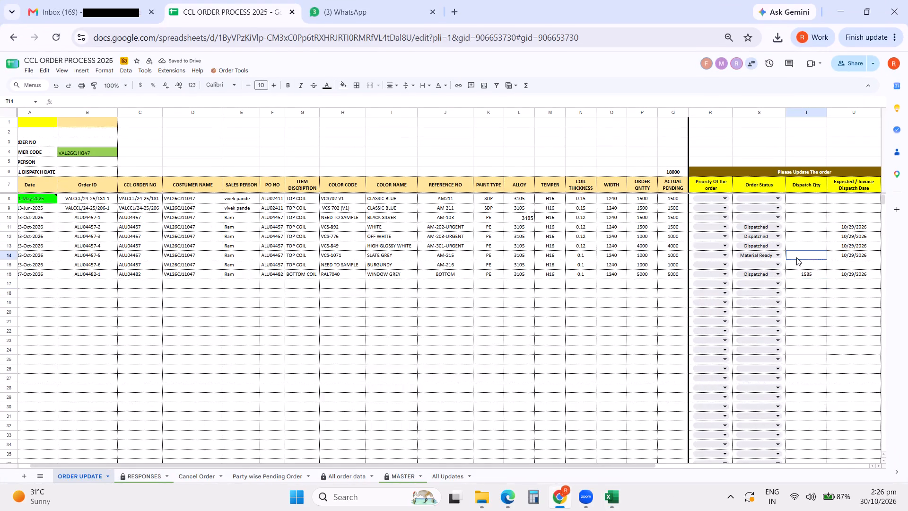
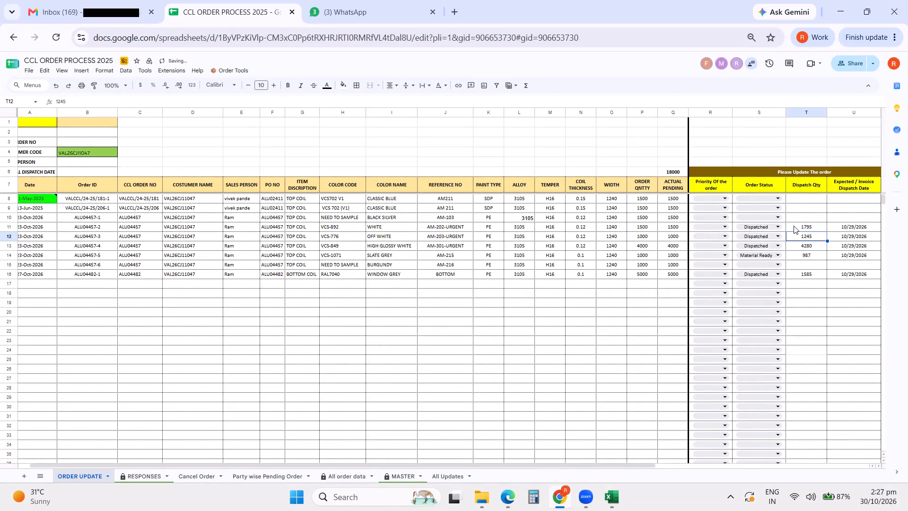
pyautogui.click(219, 71)
pyautogui.click(239, 86)
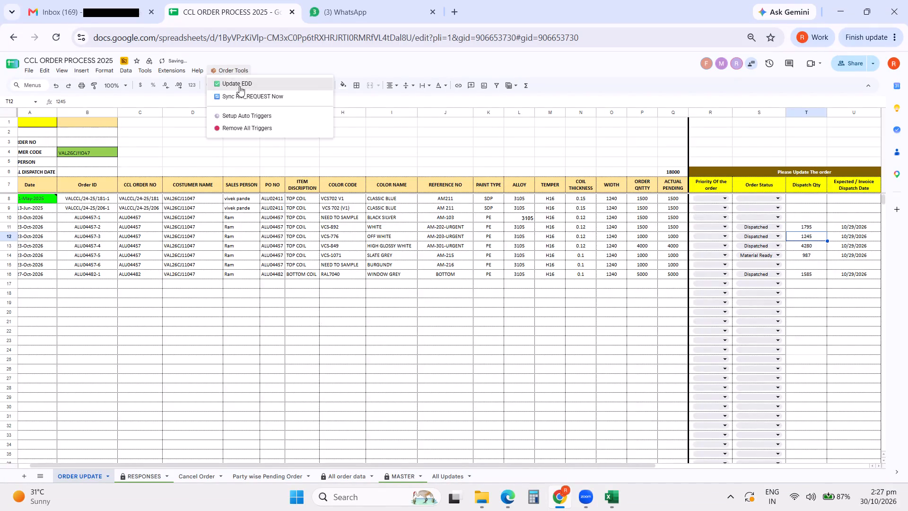
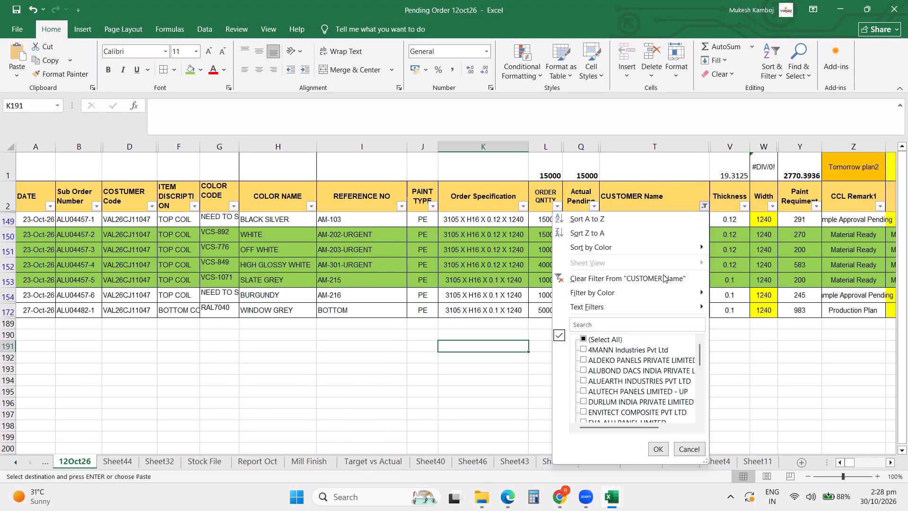
# Clear the CUSTOMER Name filter on the 12Oct26 sheet so that all orders are listed.
pyautogui.click(640, 279)
pyautogui.scroll(7, 463, 254)
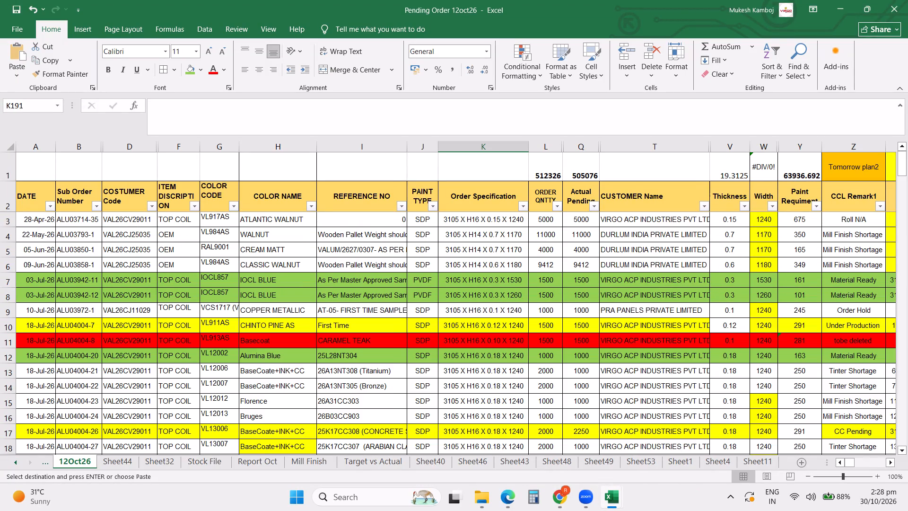
# Filter the 12Oct26 orders' REFERENCE NO column with the search text 103.
pyautogui.click(401, 205)
pyautogui.click(320, 321)
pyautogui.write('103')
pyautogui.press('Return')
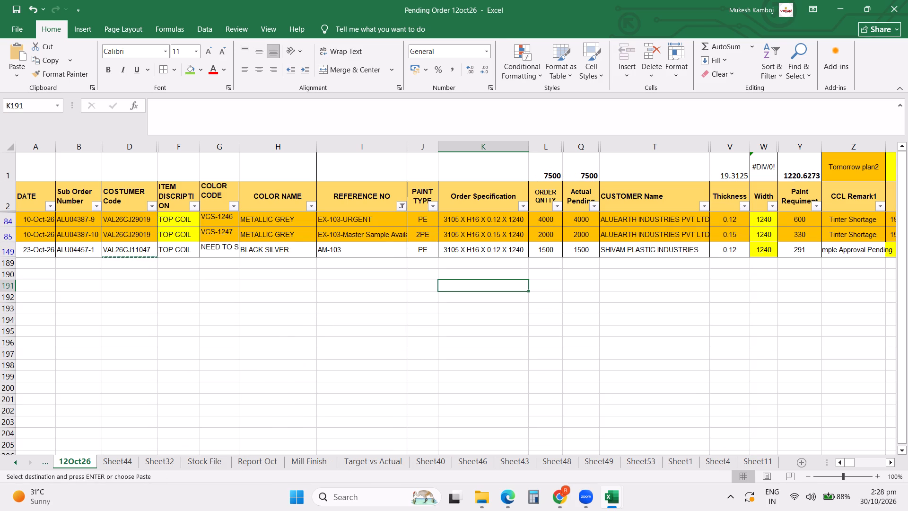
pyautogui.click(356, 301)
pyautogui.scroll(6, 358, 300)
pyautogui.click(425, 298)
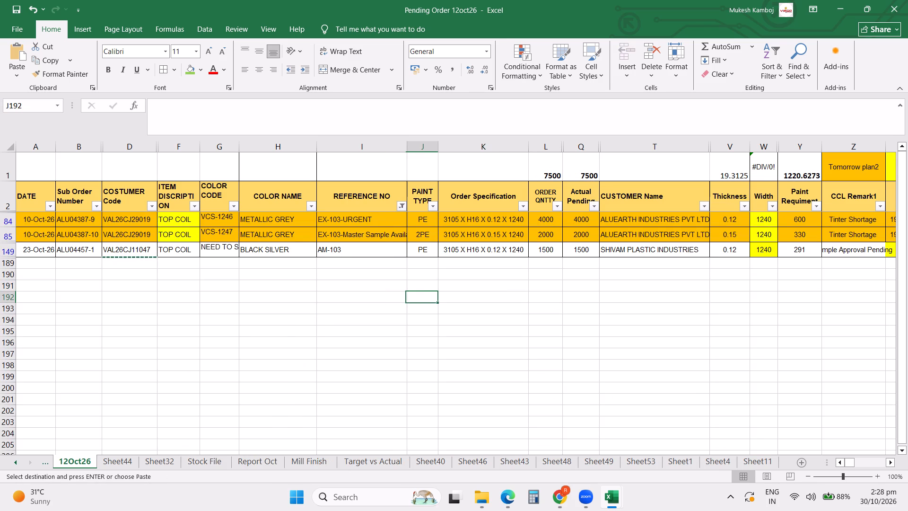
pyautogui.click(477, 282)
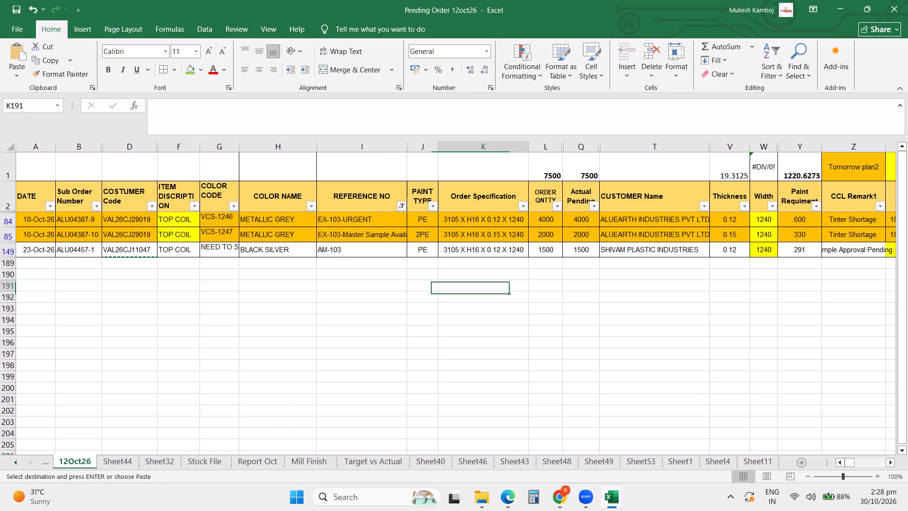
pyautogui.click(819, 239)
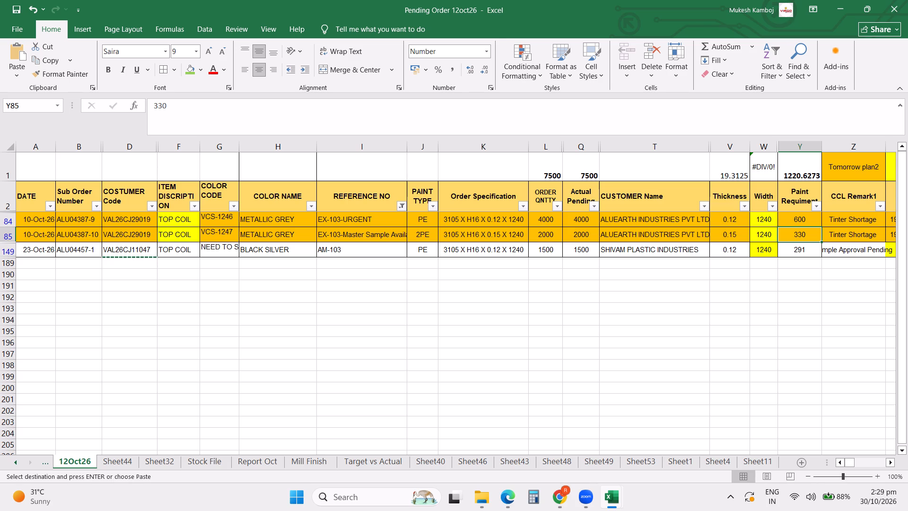
# Clear the REFERENCE NO column filter in the 12Oct26 pending order sheet.
pyautogui.click(403, 208)
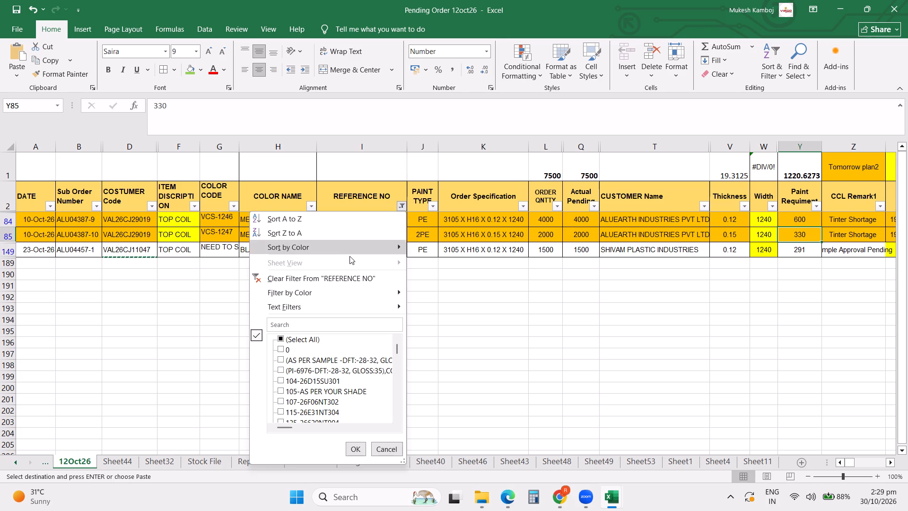
pyautogui.click(335, 273)
pyautogui.click(564, 503)
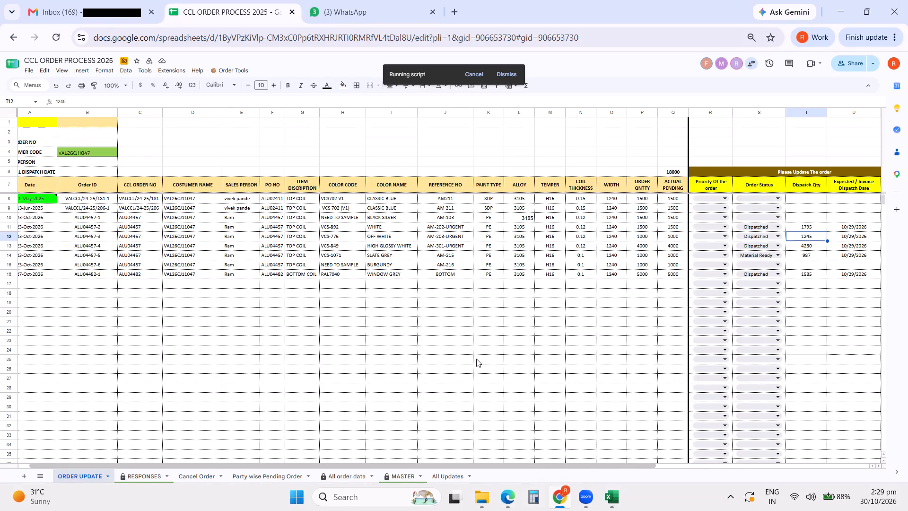
pyautogui.moveTo(538, 466); pyautogui.dragTo(654, 465)
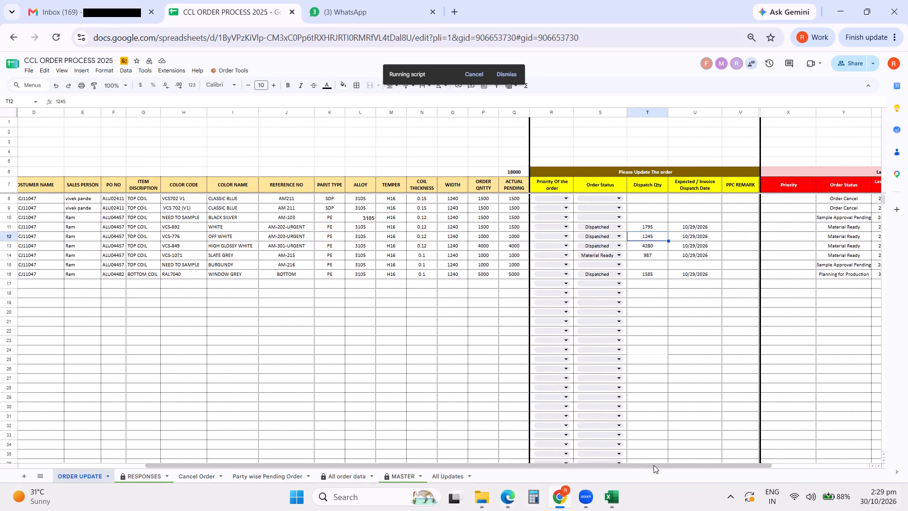
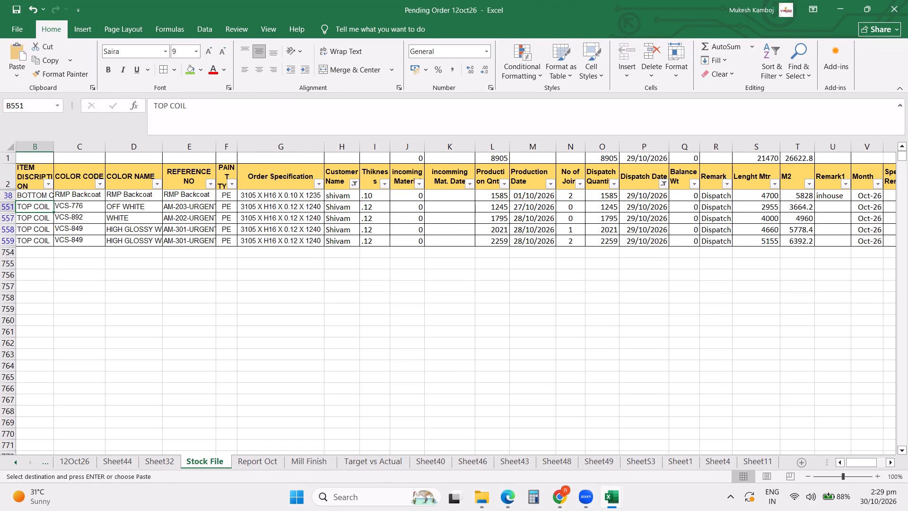
# Clear the Dispatch Date column filter in the Stock File sheet, keeping the Shivam customer filter.
pyautogui.scroll(1, 654, 185)
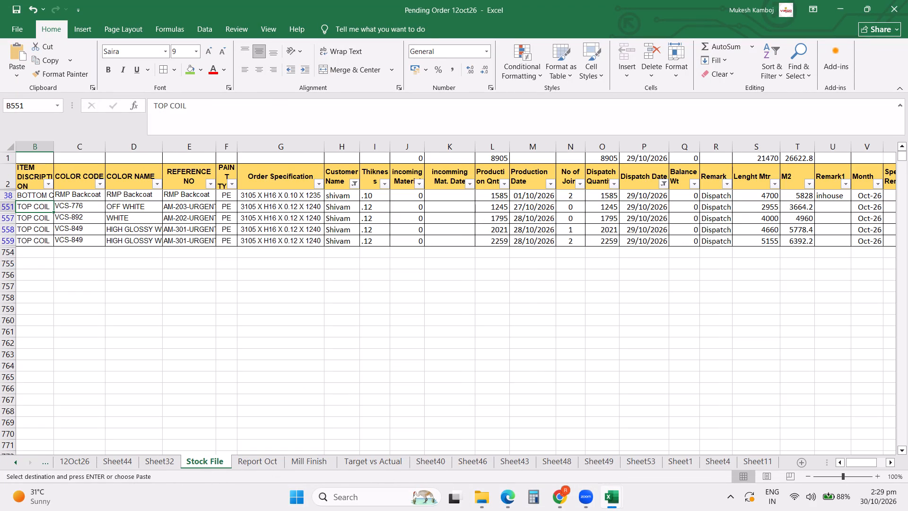
pyautogui.click(663, 184)
pyautogui.click(588, 256)
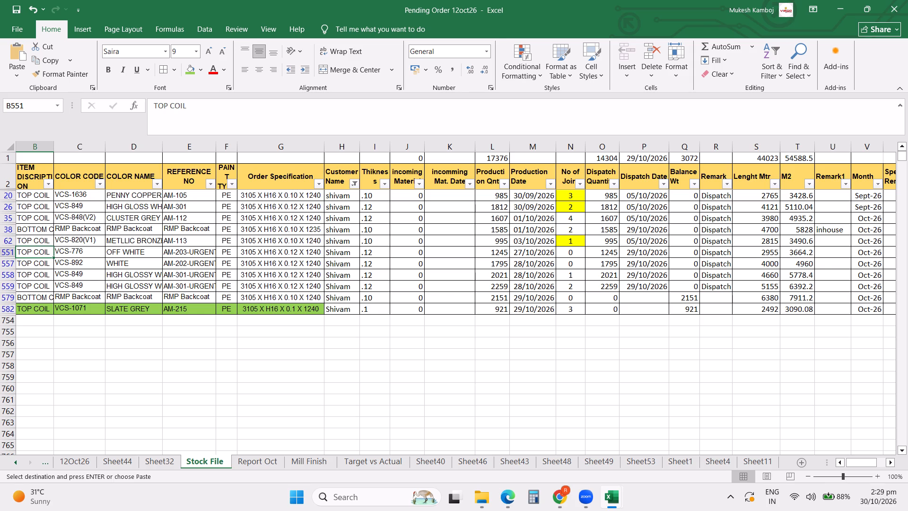
pyautogui.click(576, 399)
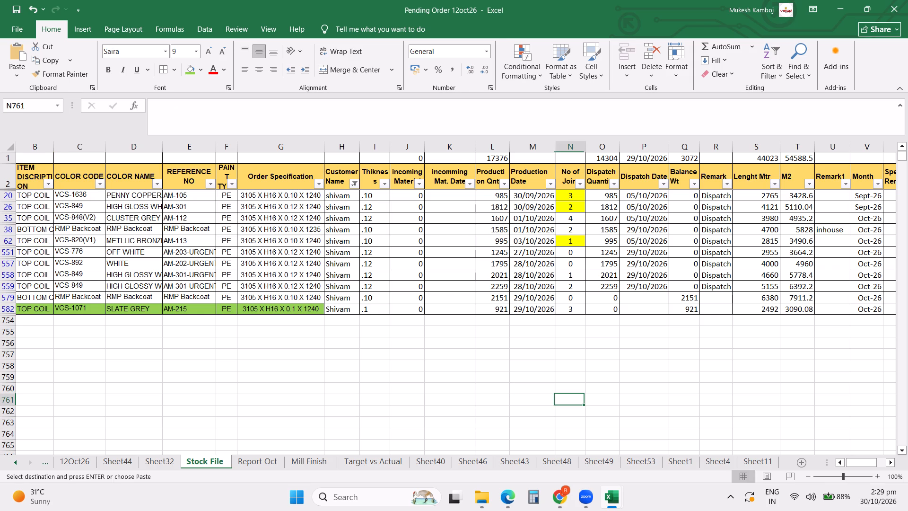
# Change the fill of the Shivam SLATE GREY VCS-1071 row to white, from item description through order specification.
pyautogui.moveTo(44, 310); pyautogui.dragTo(314, 307)
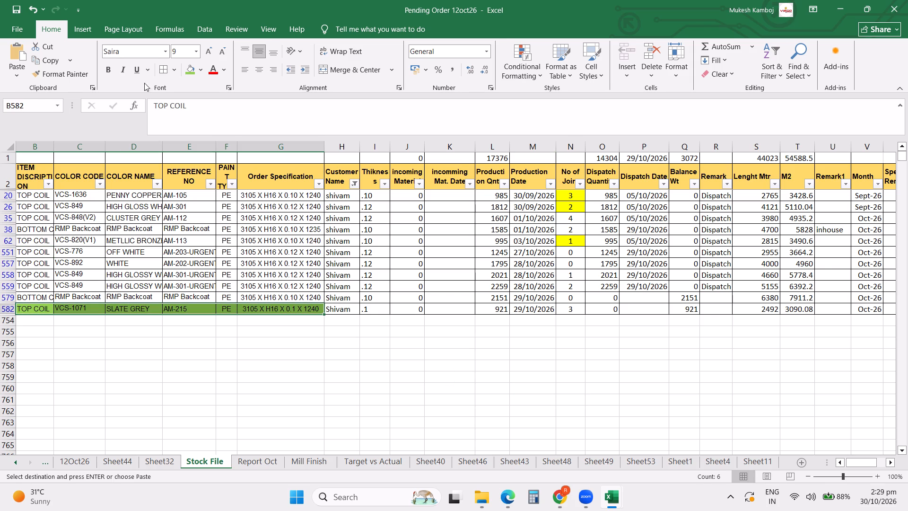
pyautogui.click(203, 68)
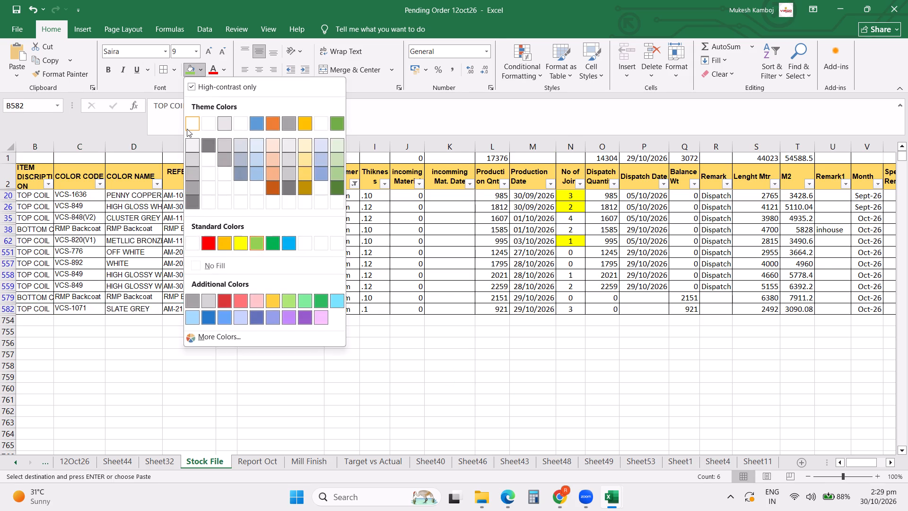
pyautogui.click(187, 129)
# Review the production quantities of the Shivam coils, including the two coils produced on 29/10/2026.
pyautogui.click(405, 306)
pyautogui.moveTo(486, 297); pyautogui.dragTo(487, 308)
pyautogui.click(411, 363)
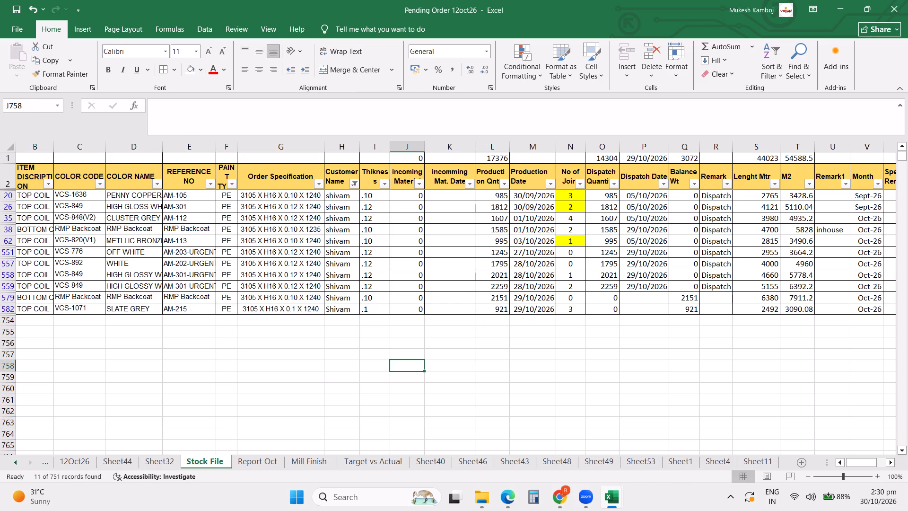
pyautogui.click(495, 222)
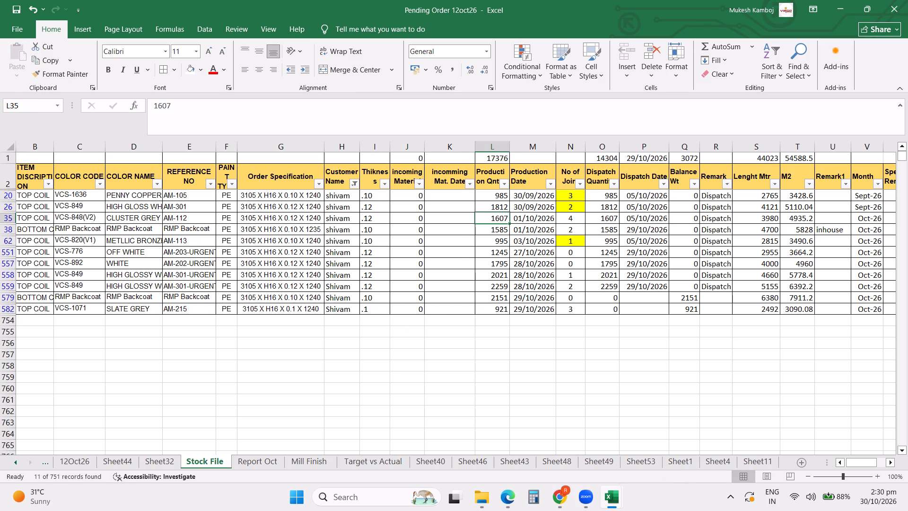
pyautogui.click(490, 230)
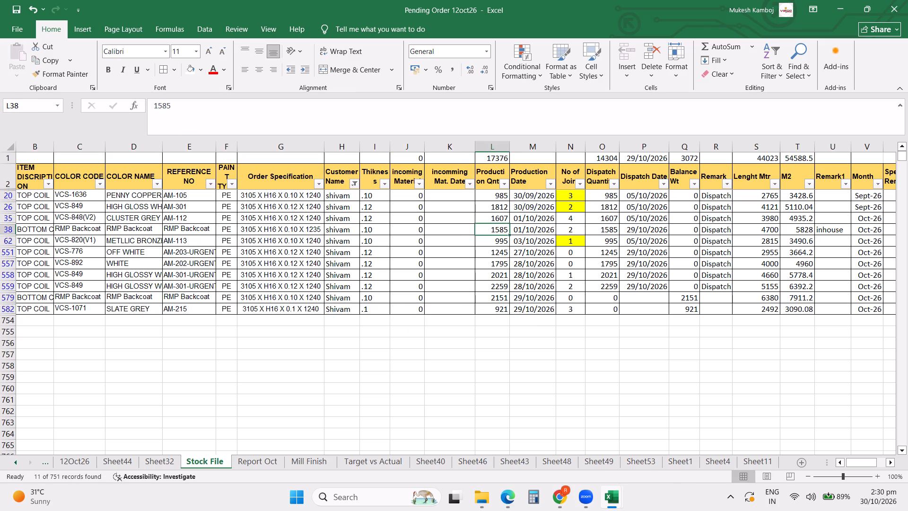
pyautogui.keyDown('ctrl'); pyautogui.click(478, 295); pyautogui.keyUp('ctrl')
pyautogui.click(427, 361)
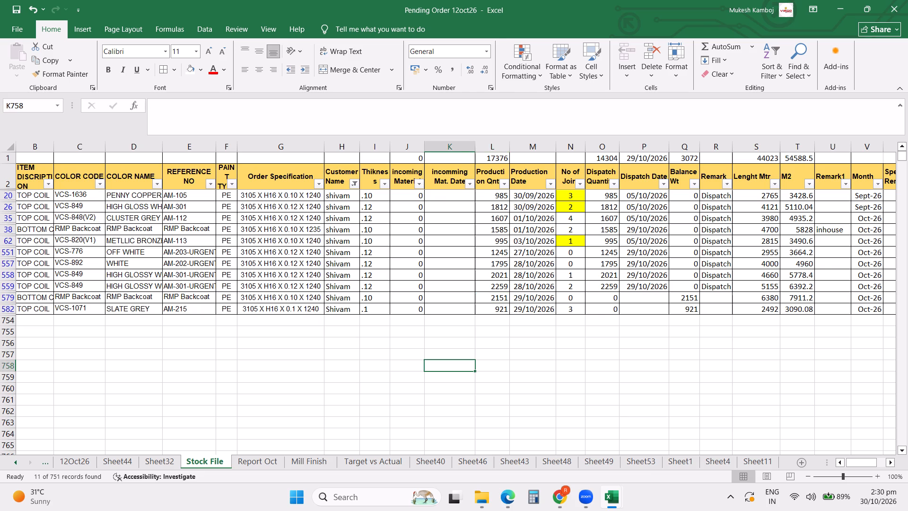
# Clear the Customer Name column filter in the Stock File sheet.
pyautogui.click(357, 182)
pyautogui.click(288, 257)
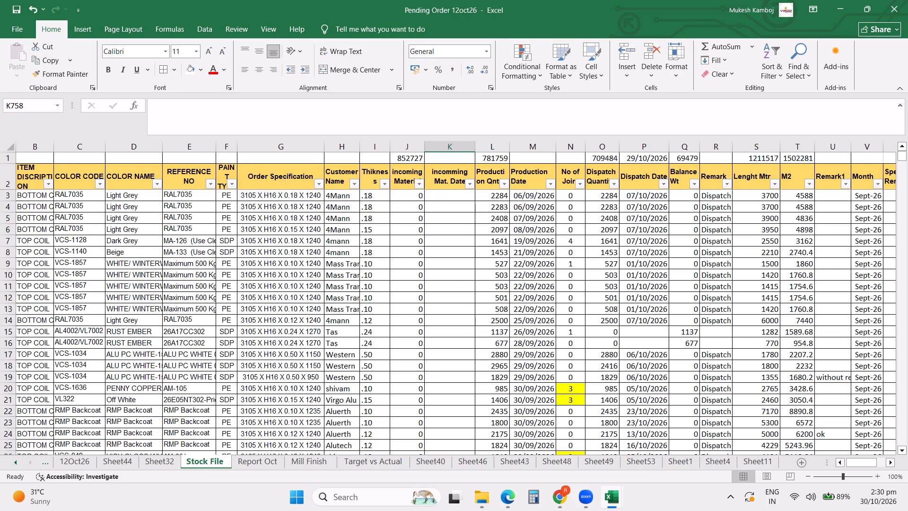
# Change the customer name of the 0.10 RMP Backcoat bottom coil in row 579, produced 29/10/2026, to Aluerth.
pyautogui.scroll(-6, 515, 313)
pyautogui.scroll(-4, 408, 331)
pyautogui.click(291, 299)
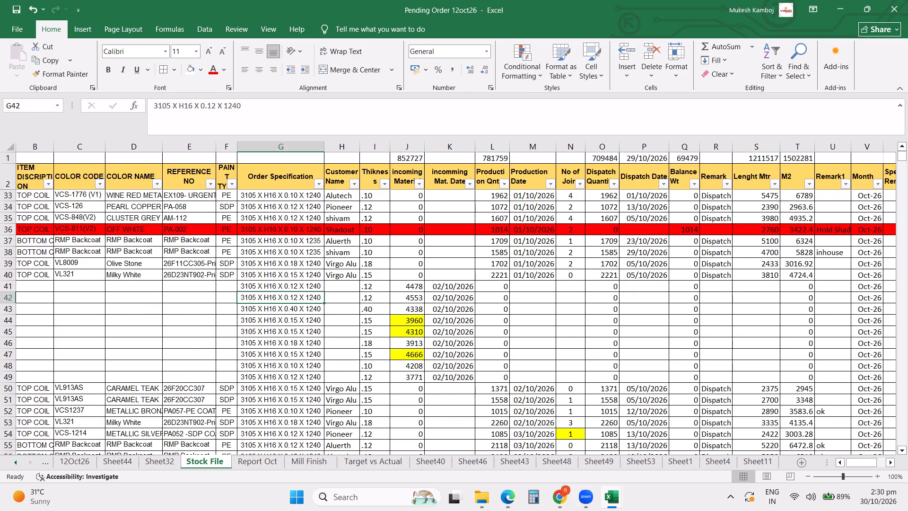
pyautogui.hotkey('ctrl', 'Down')
pyautogui.scroll(-6, 293, 298)
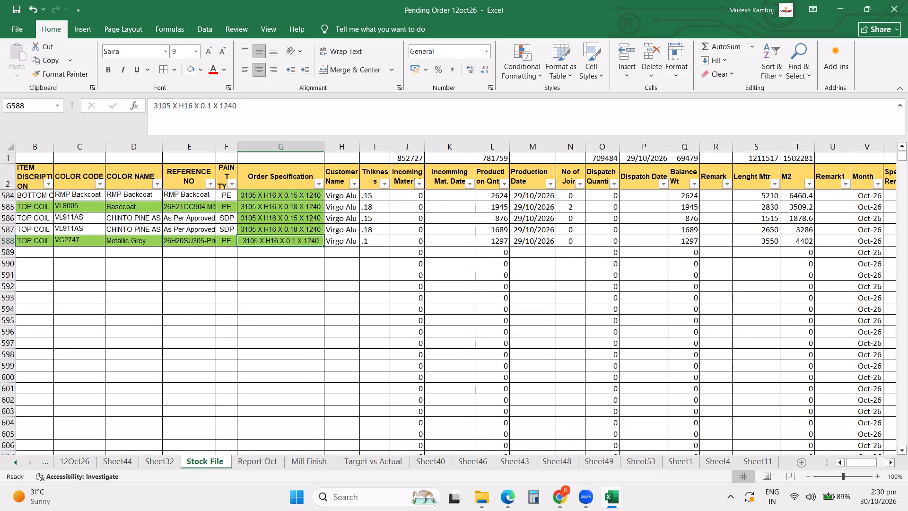
pyautogui.scroll(3, 341, 274)
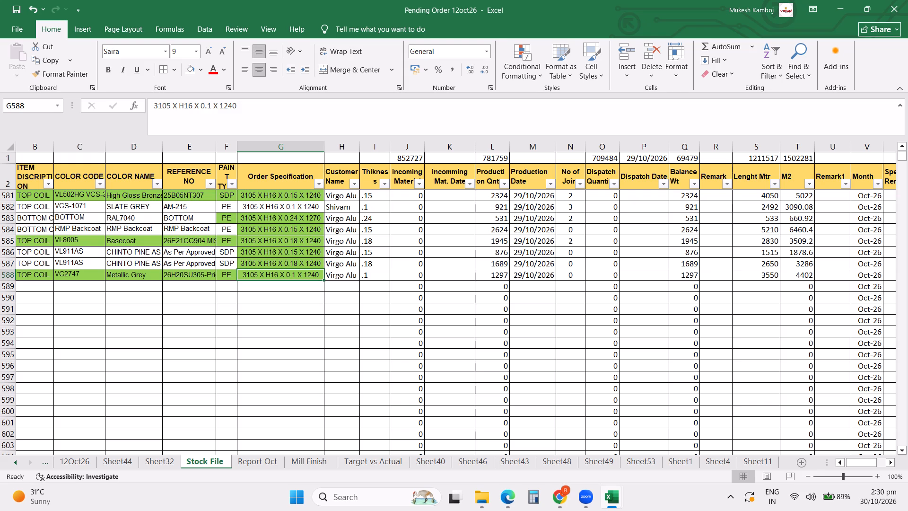
pyautogui.click(340, 240)
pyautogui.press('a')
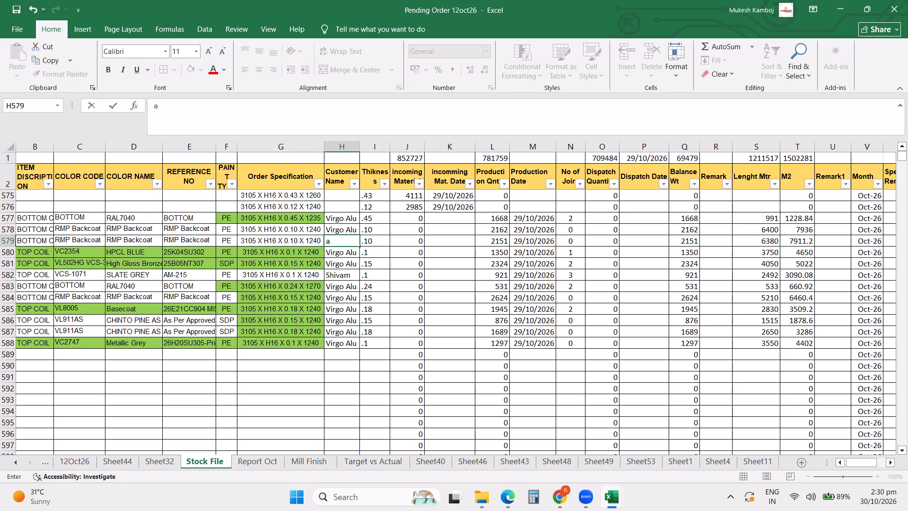
pyautogui.press('BackSpace')
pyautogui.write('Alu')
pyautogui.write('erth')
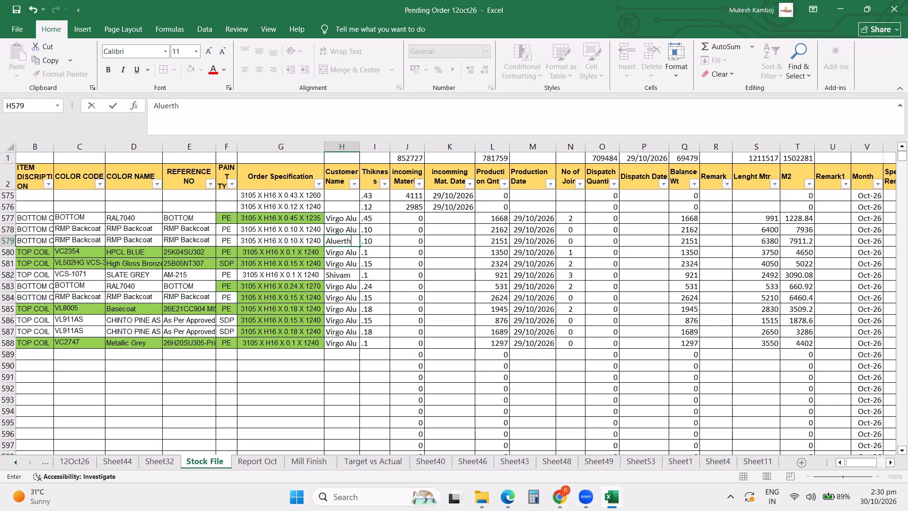
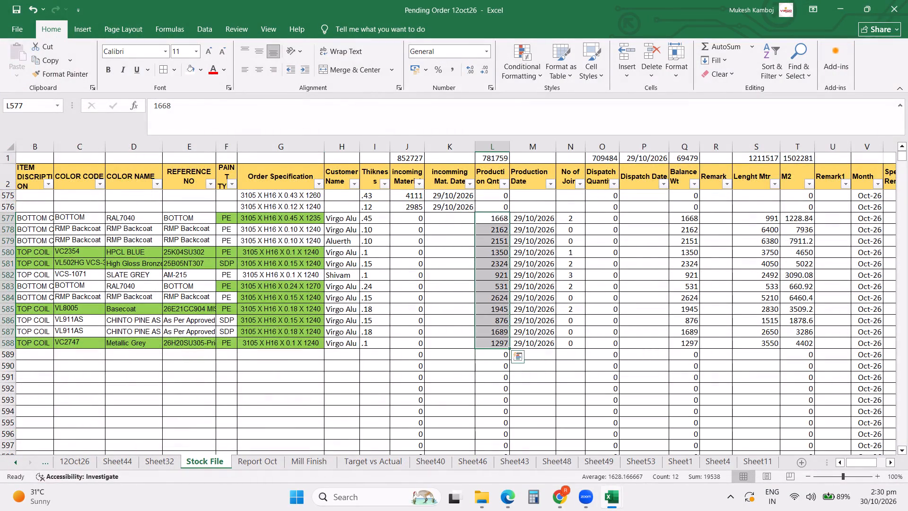
# Enter 19538 as the Actual value for 29/10/2026 in the Target vs Actual sheet.
pyautogui.click(369, 461)
pyautogui.click(109, 305)
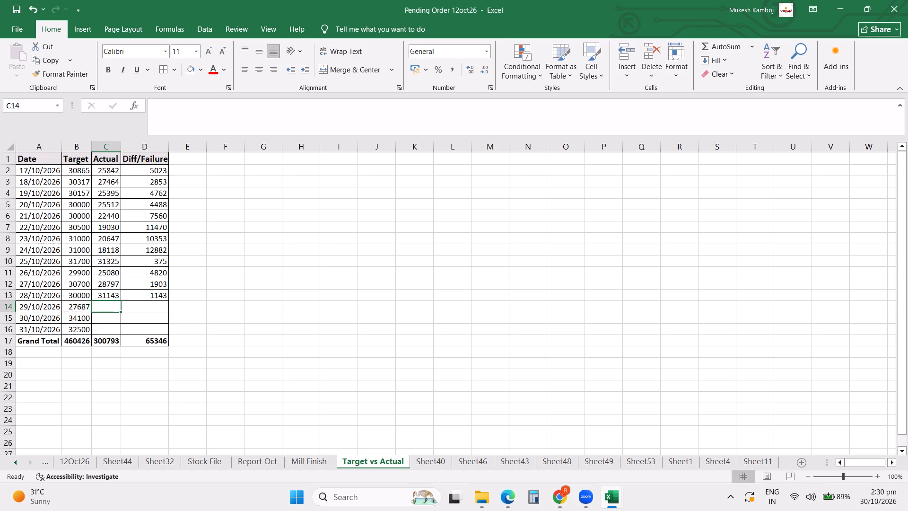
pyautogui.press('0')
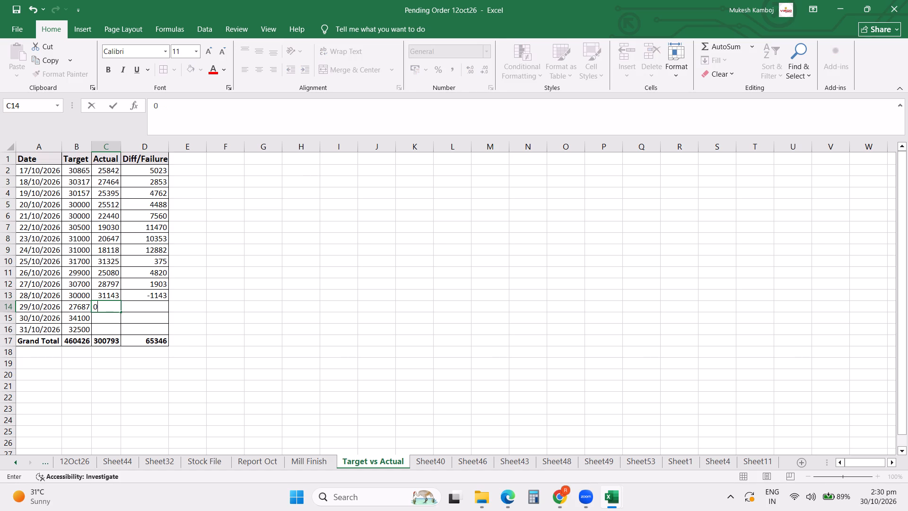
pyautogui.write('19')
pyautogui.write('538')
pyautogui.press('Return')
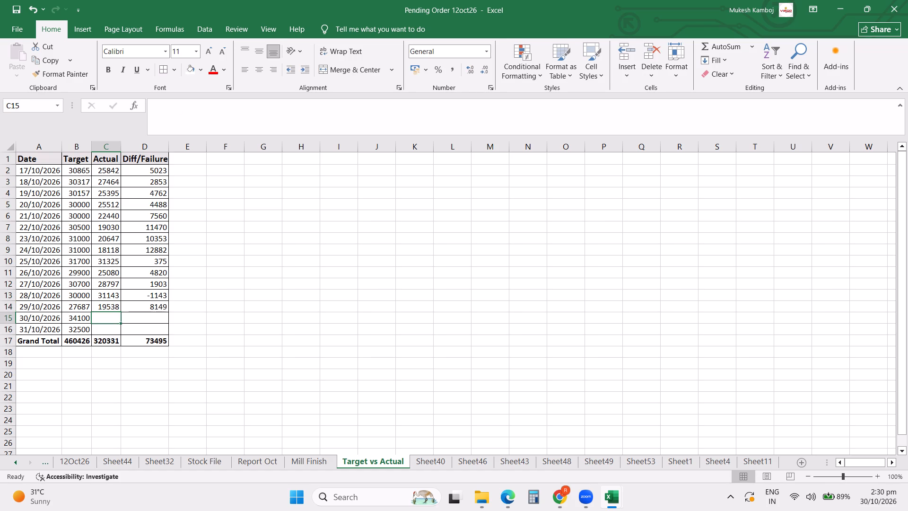
# Copy the whole target versus actual table, from the Date header through the Grand Total row.
pyautogui.moveTo(46, 156); pyautogui.dragTo(54, 156)
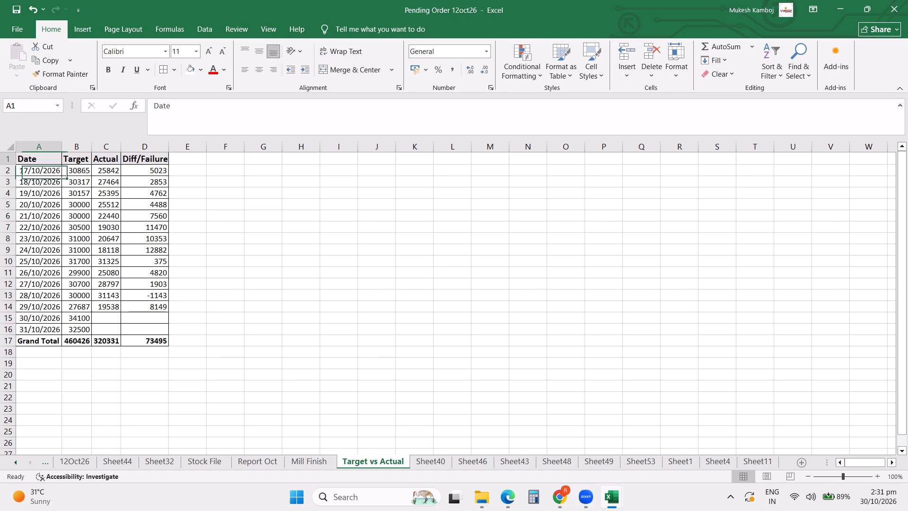
pyautogui.moveTo(54, 156); pyautogui.dragTo(139, 339)
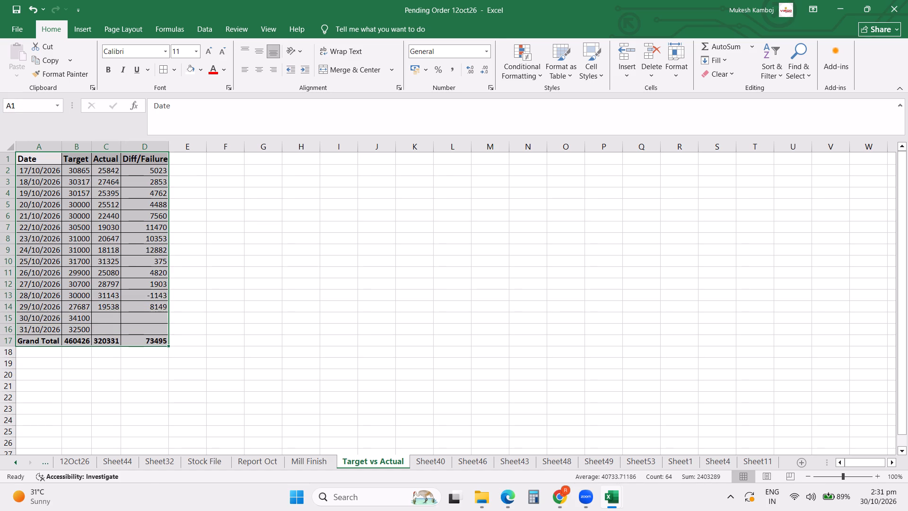
pyautogui.hotkey('ctrl', 'c')
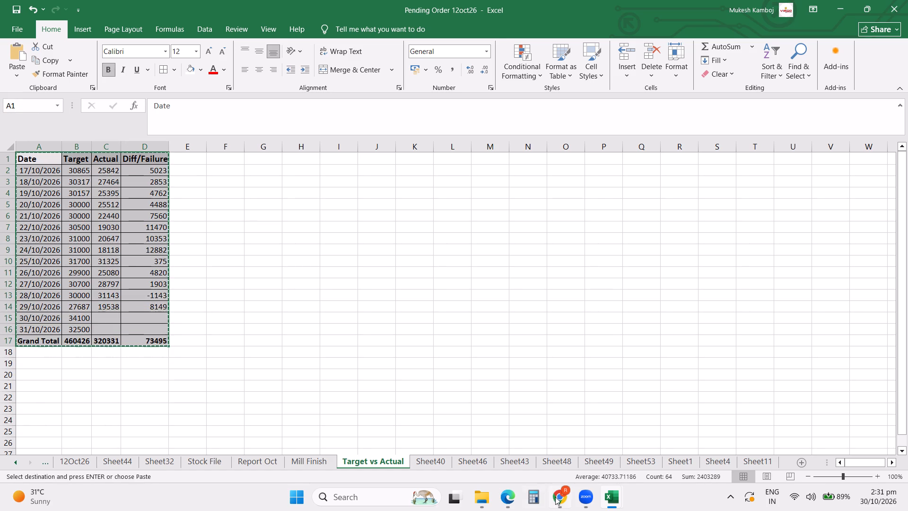
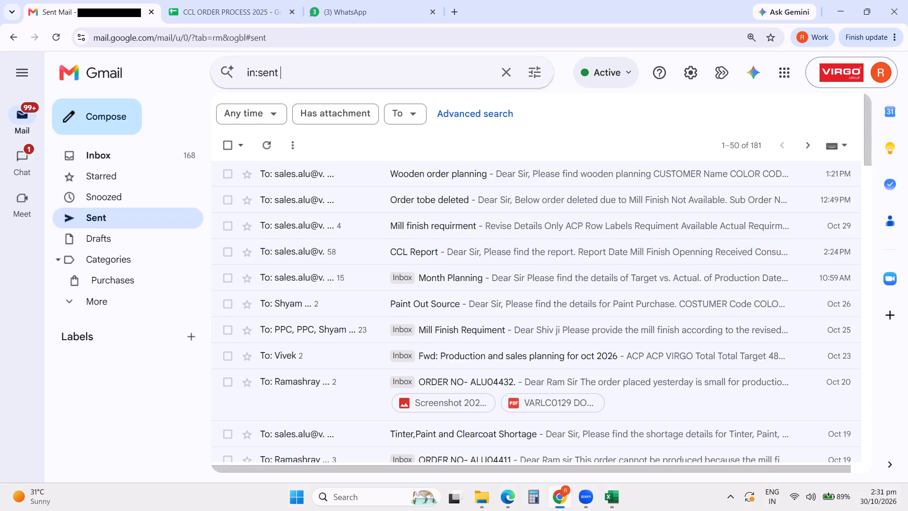
pyautogui.press('BackSpace')
pyautogui.press('BackSpace')
pyautogui.press('BackSpace')
pyautogui.press('BackSpace')
pyautogui.press('BackSpace')
pyautogui.press('BackSpace')
pyautogui.press('BackSpace')
pyautogui.press('BackSpace')
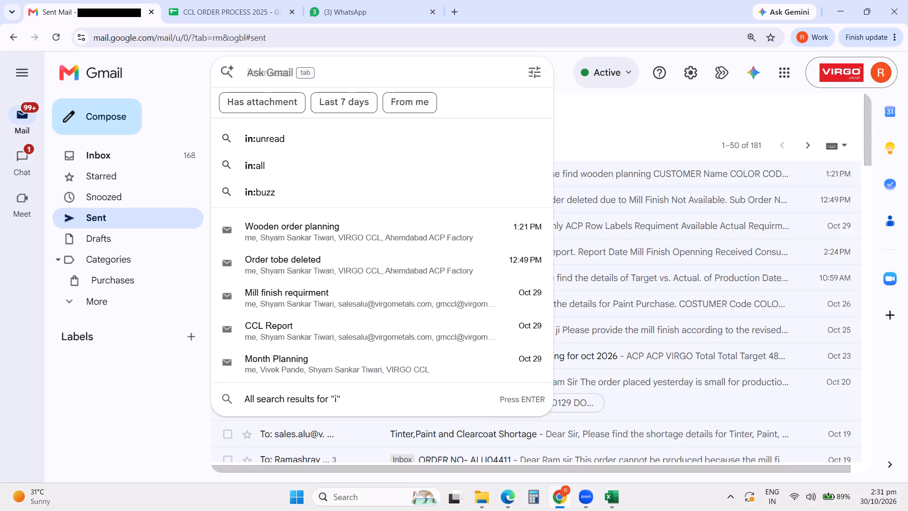
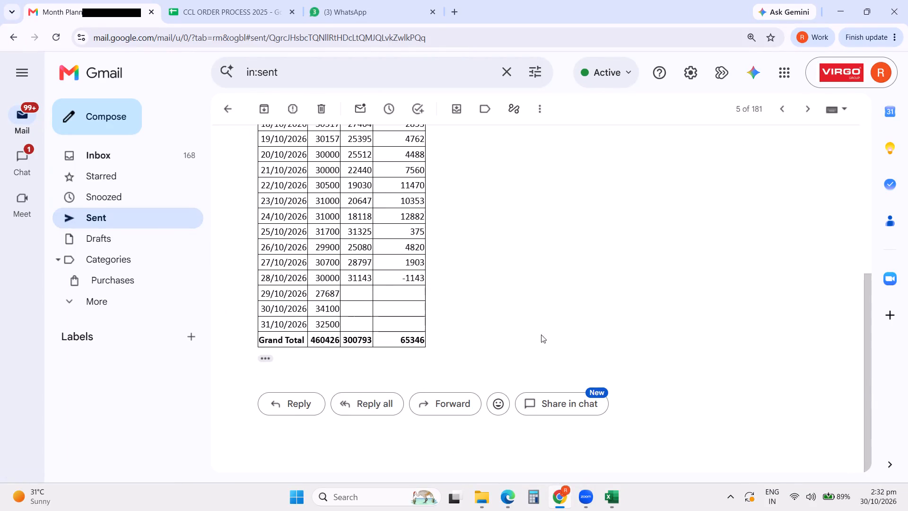
# Start a reply to all on the latest Month Planning email and copy the quoted greeting and Target vs. Actual intro line into it.
pyautogui.scroll(4, 716, 305)
pyautogui.click(845, 280)
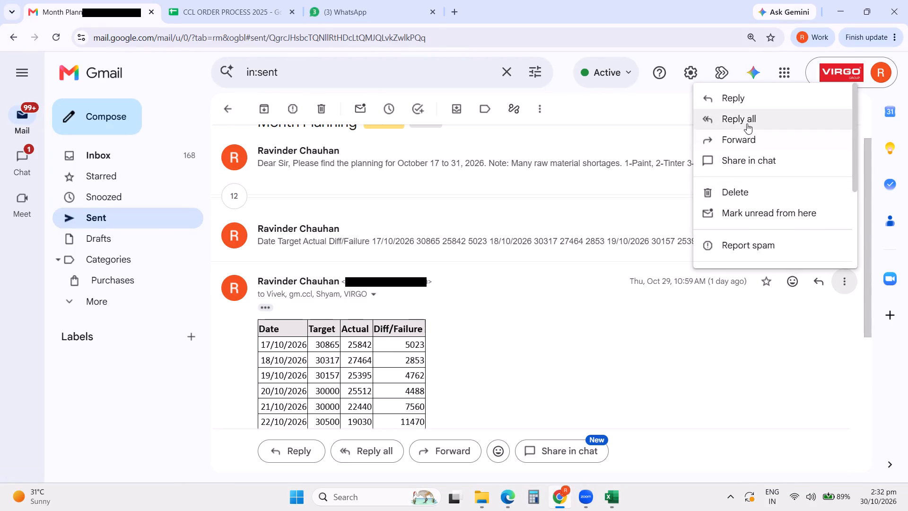
pyautogui.click(742, 121)
pyautogui.scroll(-1, 395, 345)
pyautogui.click(272, 358)
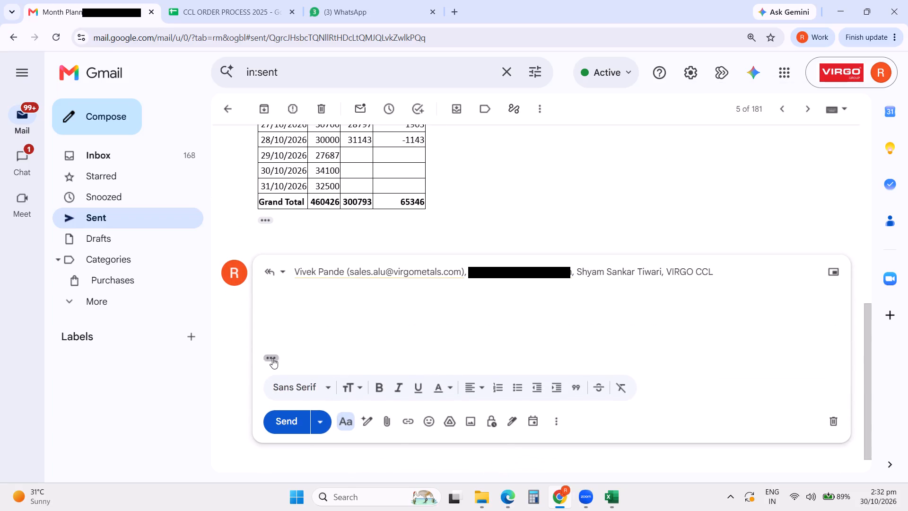
pyautogui.scroll(-1, 367, 318)
pyautogui.moveTo(273, 271); pyautogui.dragTo(491, 284)
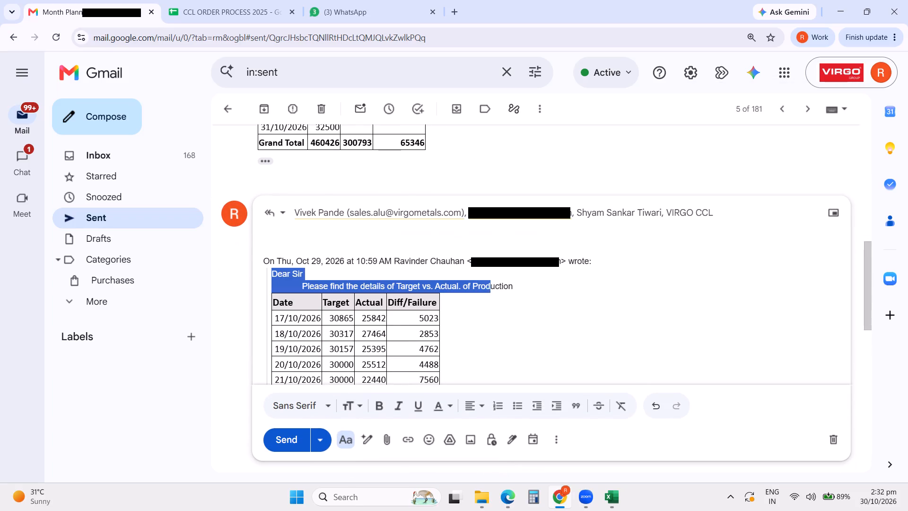
pyautogui.moveTo(491, 284); pyautogui.dragTo(513, 285)
pyautogui.hotkey('ctrl', 'c')
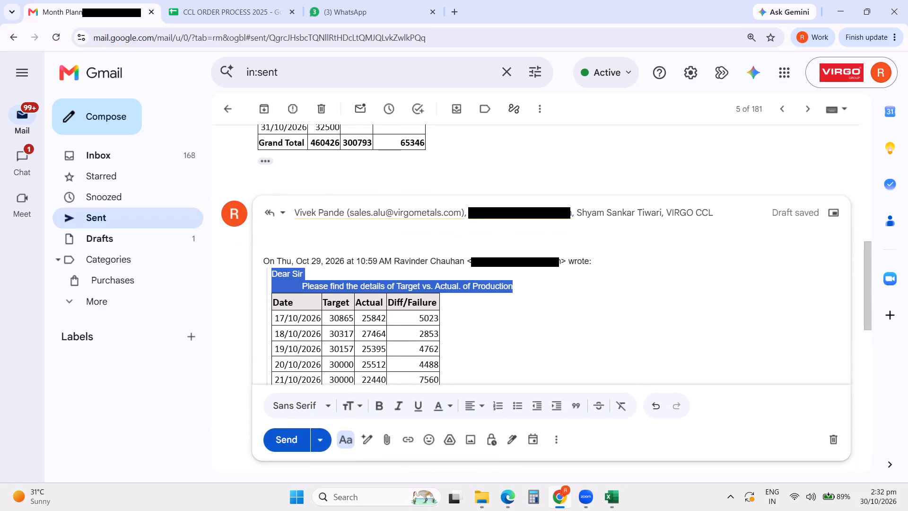
pyautogui.click(312, 238)
pyautogui.press('Return')
pyautogui.hotkey('ctrl', 'v')
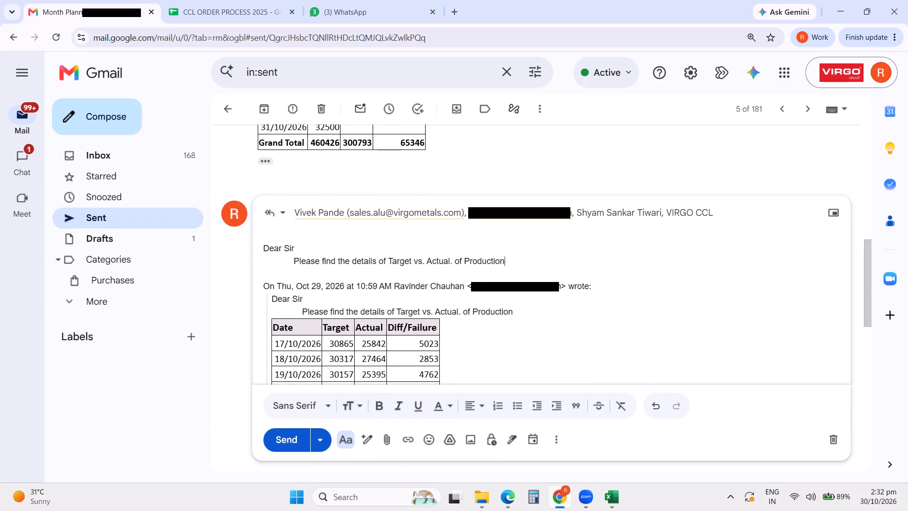
# Copy the Target vs Actual table from the Pending Order 12oct26 workbook into the reply, below the intro line.
pyautogui.click(603, 496)
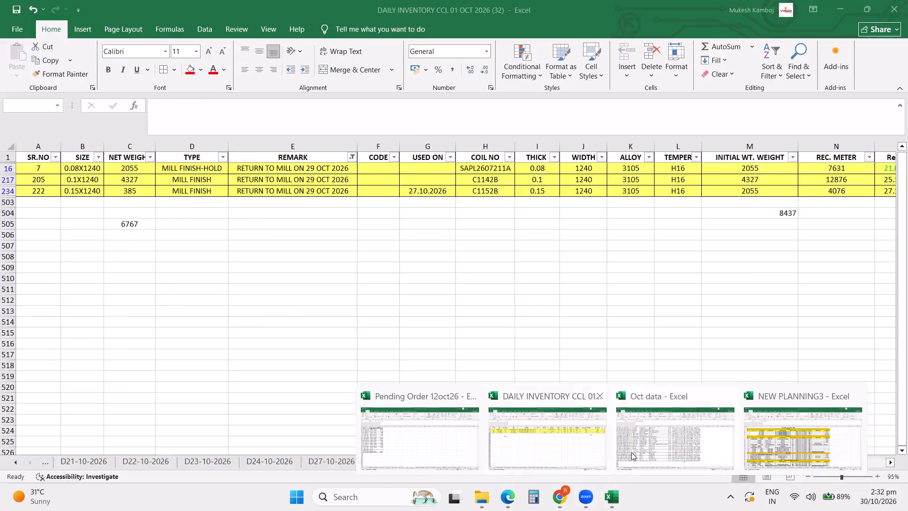
pyautogui.click(427, 441)
pyautogui.hotkey('ctrl', 'c')
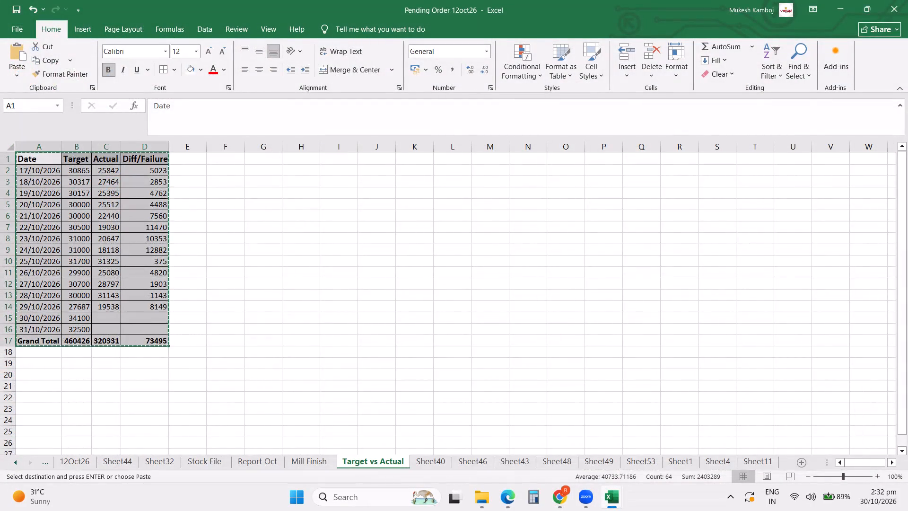
pyautogui.click(559, 502)
pyautogui.click(520, 264)
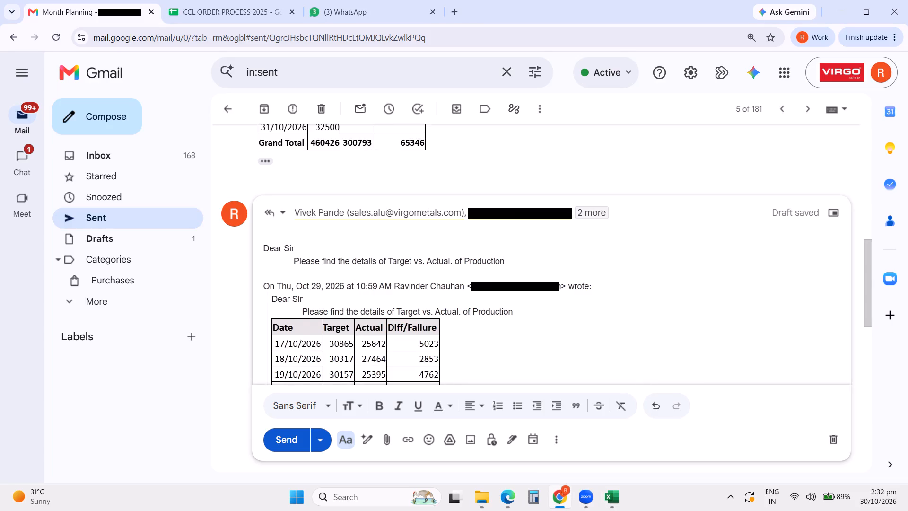
pyautogui.press('Return')
pyautogui.hotkey('ctrl', 'v')
pyautogui.scroll(4, 517, 264)
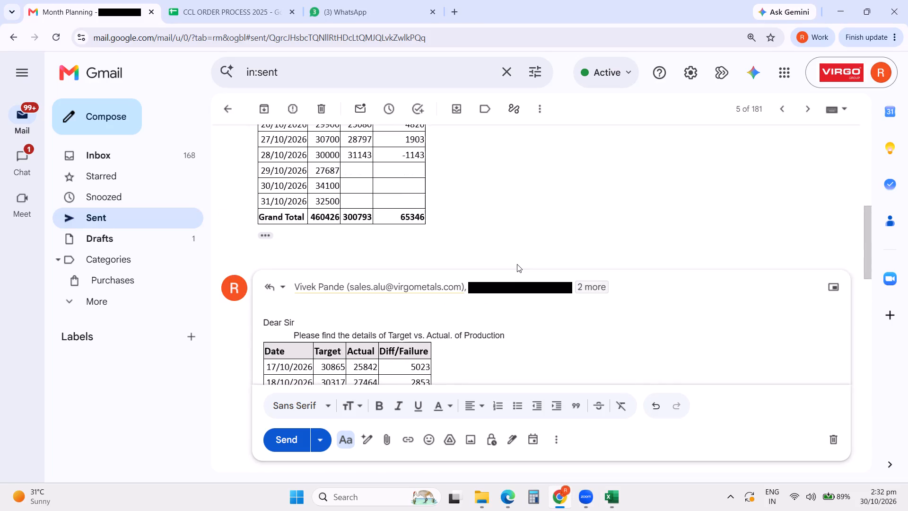
pyautogui.scroll(-6, 517, 264)
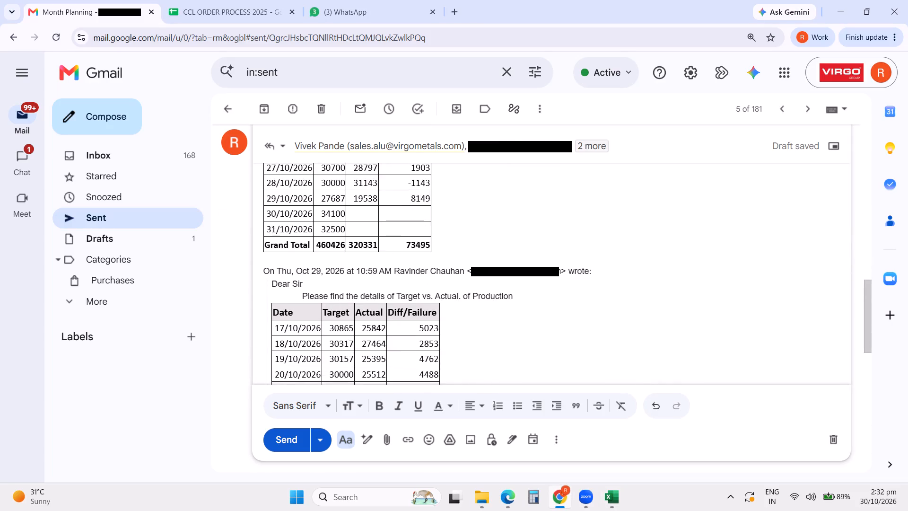
# Delete the quoted earlier emails and leftover blank lines below the new table in the reply.
pyautogui.moveTo(265, 270); pyautogui.dragTo(531, 375)
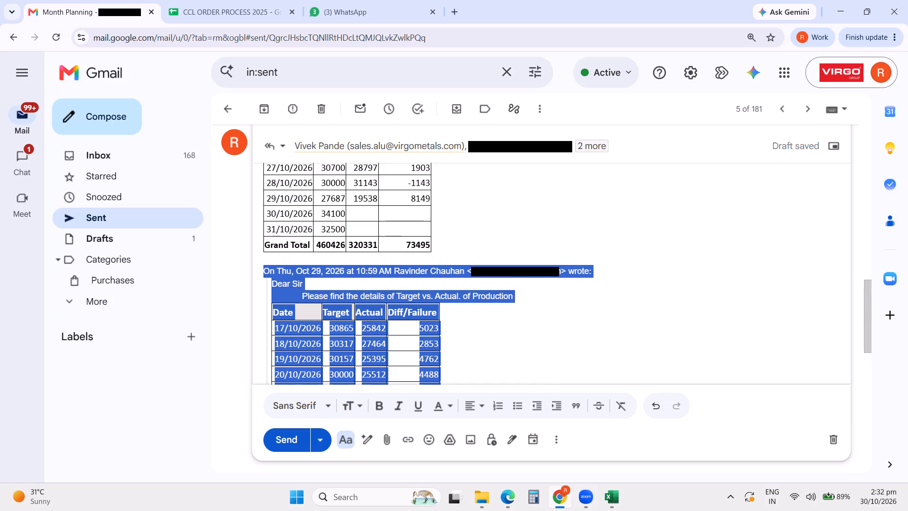
pyautogui.press('Delete')
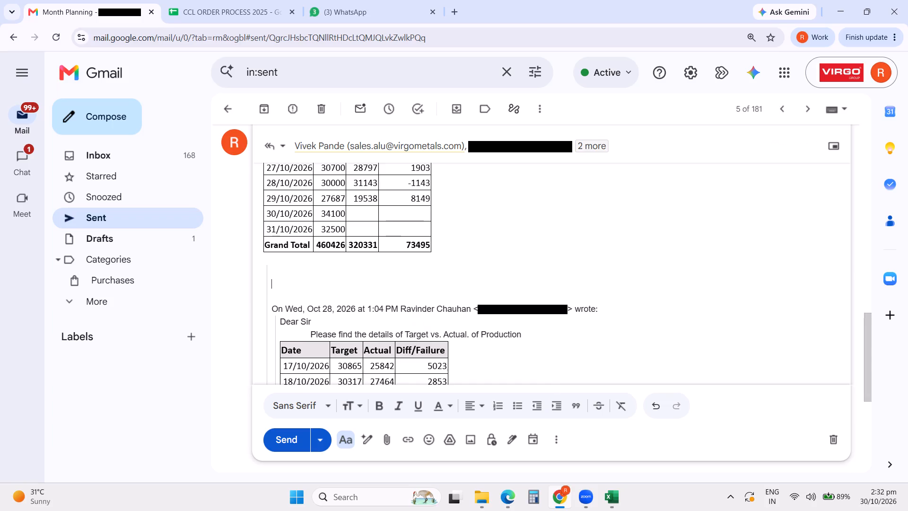
pyautogui.hotkey('shift', 'Down')
pyautogui.hotkey('shift', 'Down')
pyautogui.hotkey('shift', 'Down')
pyautogui.hotkey('shift', 'Down')
pyautogui.hotkey('shift', 'Down')
pyautogui.hotkey('shift', 'Down')
pyautogui.hotkey('shift', 'Down')
pyautogui.hotkey('shift', 'Down')
pyautogui.hotkey('shift', 'Down')
pyautogui.hotkey('shift', 'Down')
pyautogui.hotkey('shift', 'Down')
pyautogui.hotkey('shift', 'Down')
pyautogui.hotkey('shift', 'Down')
pyautogui.hotkey('shift', 'Down')
pyautogui.hotkey('shift', 'Down')
pyautogui.hotkey('shift', 'Down')
pyautogui.hotkey('shift', 'Down')
pyautogui.hotkey('shift', 'Down')
pyautogui.hotkey('shift', 'Down')
pyautogui.hotkey('shift', 'Down')
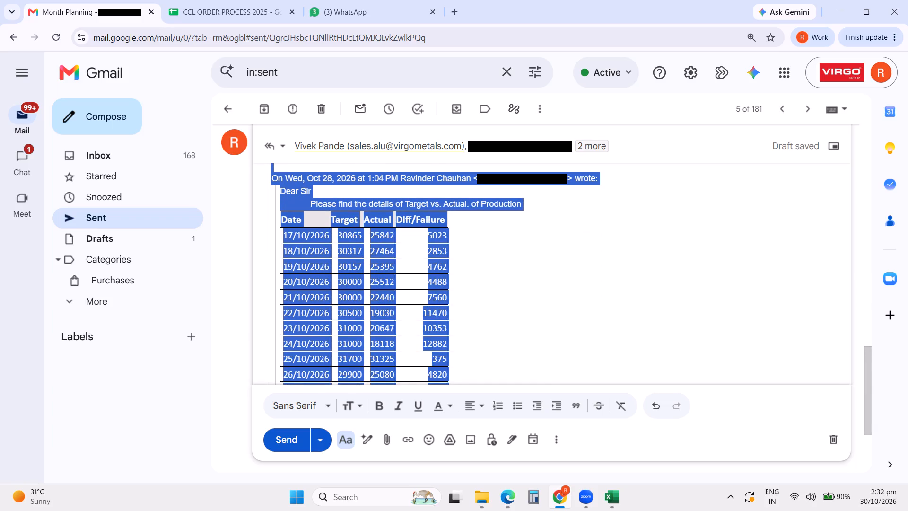
pyautogui.press('Delete')
pyautogui.press('BackSpace')
pyautogui.press('BackSpace')
pyautogui.press('BackSpace')
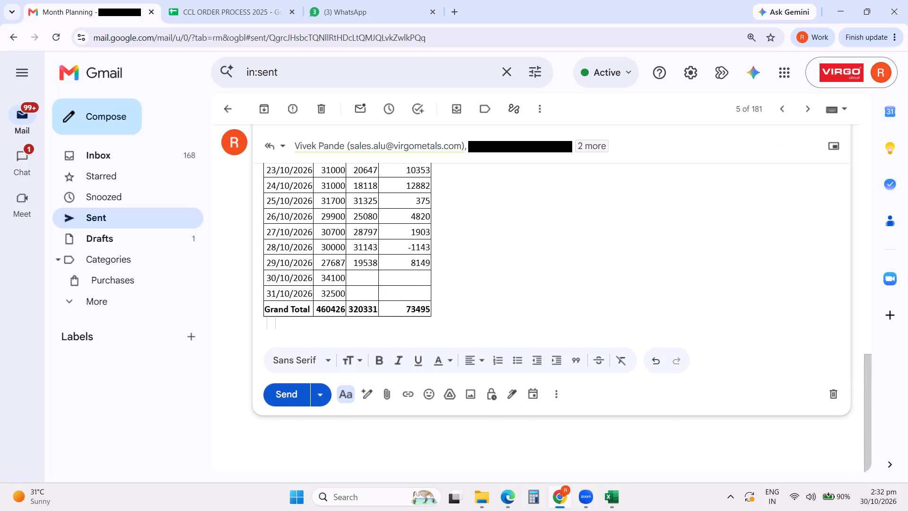
pyautogui.press('BackSpace')
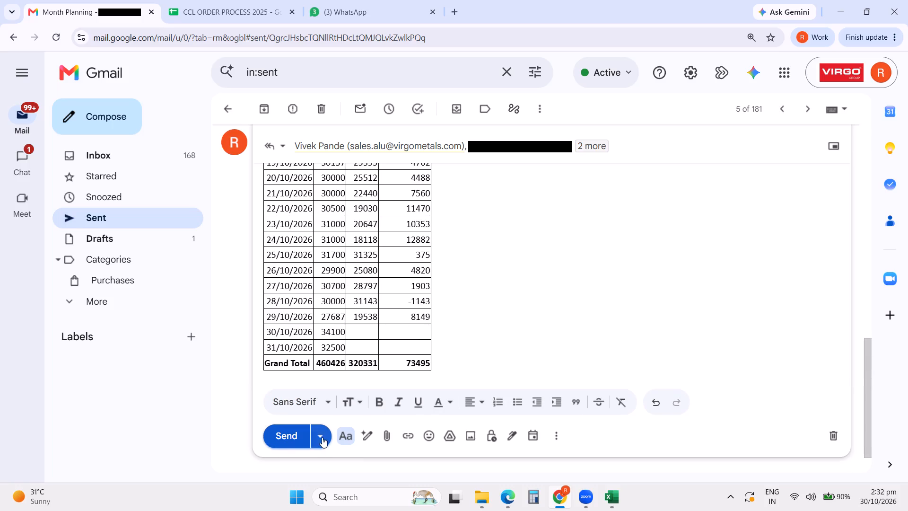
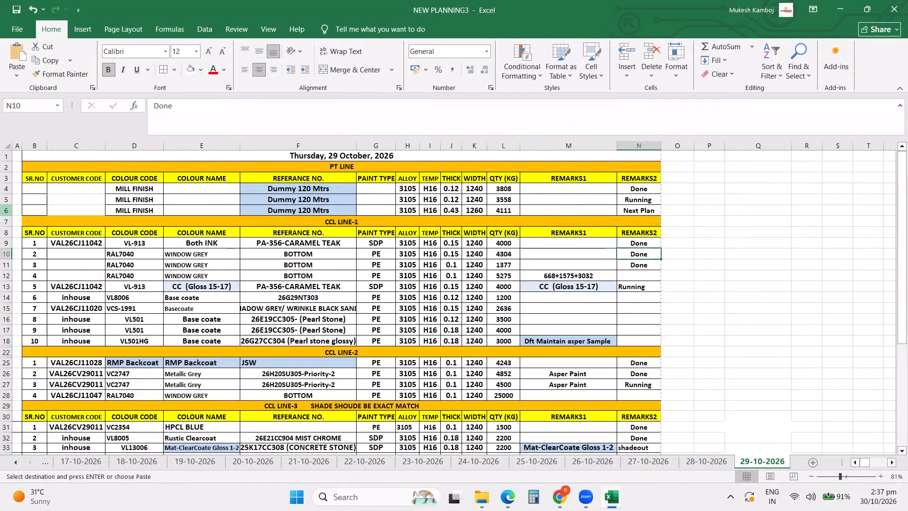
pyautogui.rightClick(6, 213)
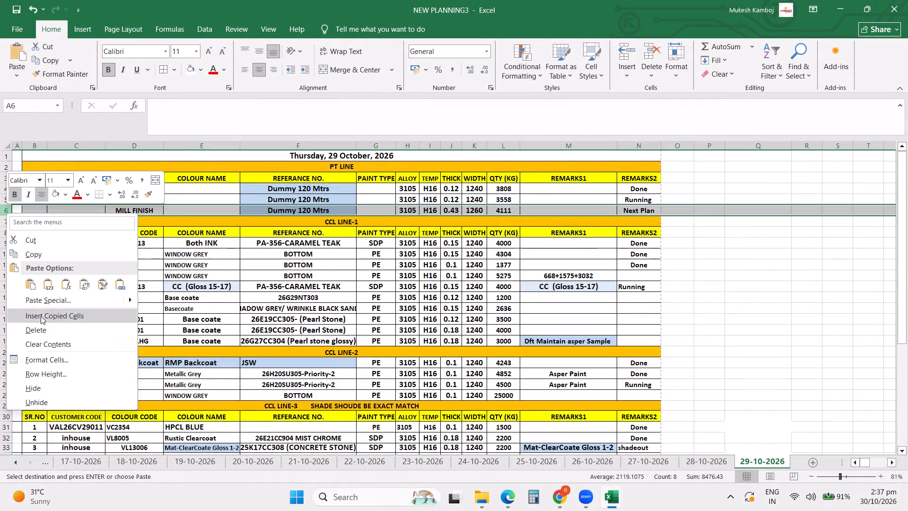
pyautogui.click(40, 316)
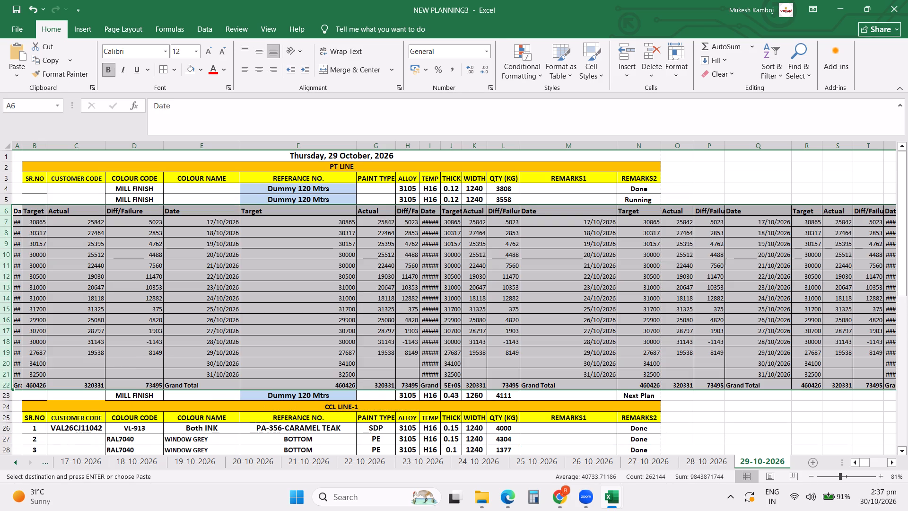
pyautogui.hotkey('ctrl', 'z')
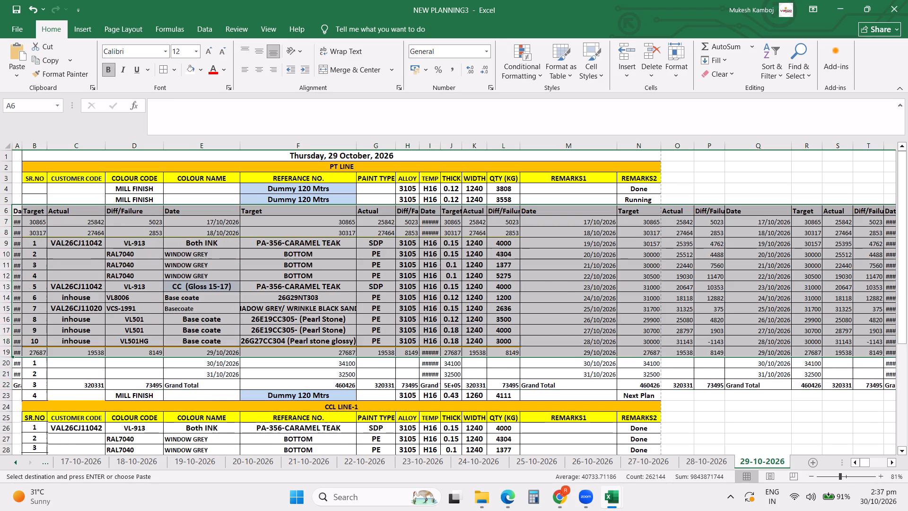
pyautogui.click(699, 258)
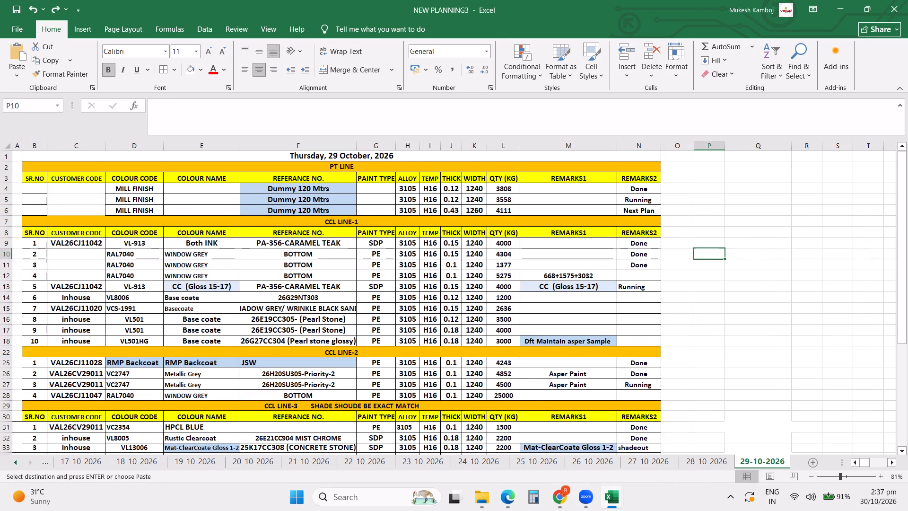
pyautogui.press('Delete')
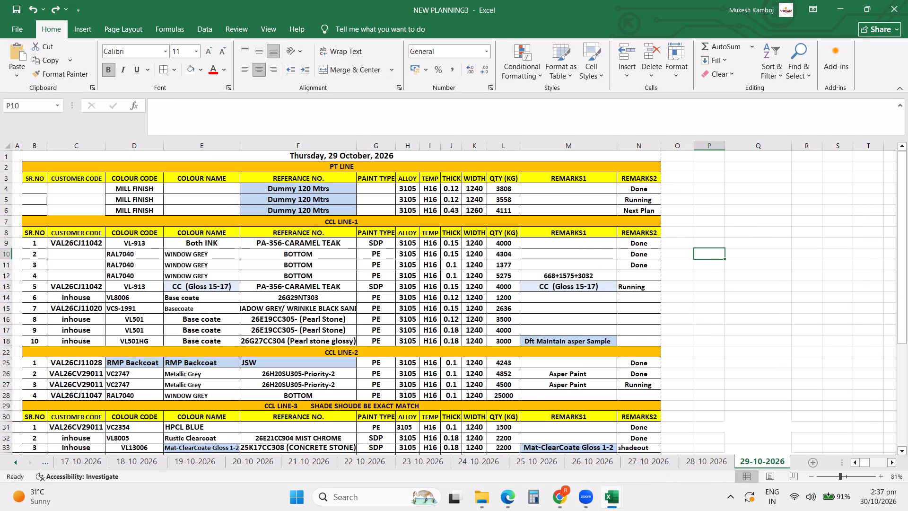
# Insert a row above the 0.43 mm entry in the 29-10-2026 PT LINE plan and fill it with the row above's values.
pyautogui.click(2, 210)
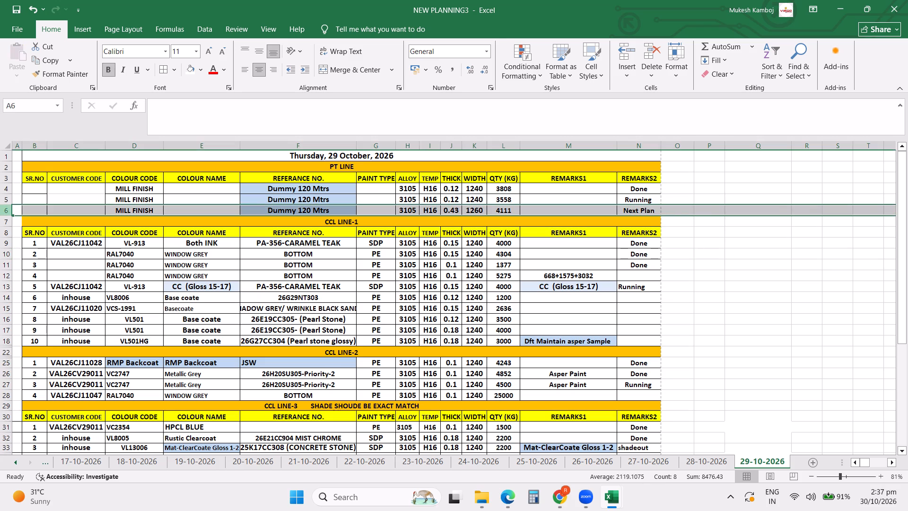
pyautogui.hotkey('ctrl', 'shift', '=')
pyautogui.hotkey('ctrl', 'd')
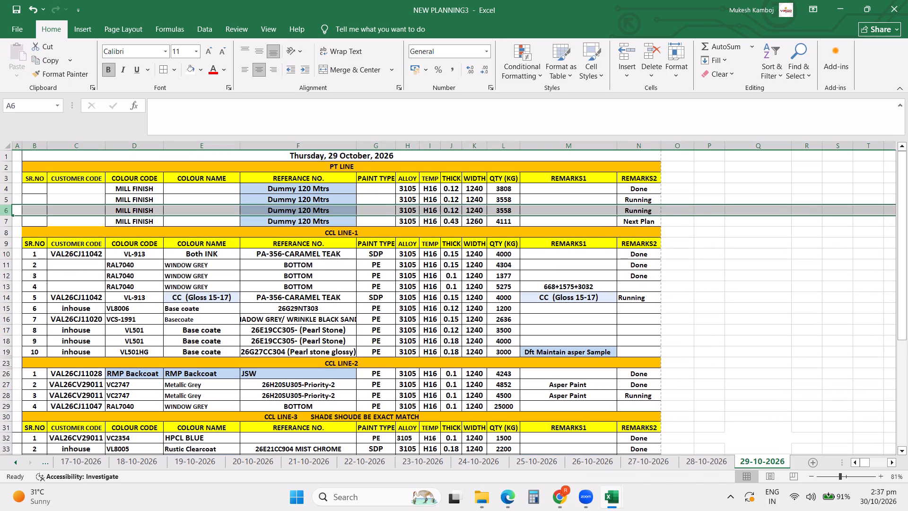
# Change the reference of the new PT LINE row to Dummy 200 Mtrs.
pyautogui.click(313, 211)
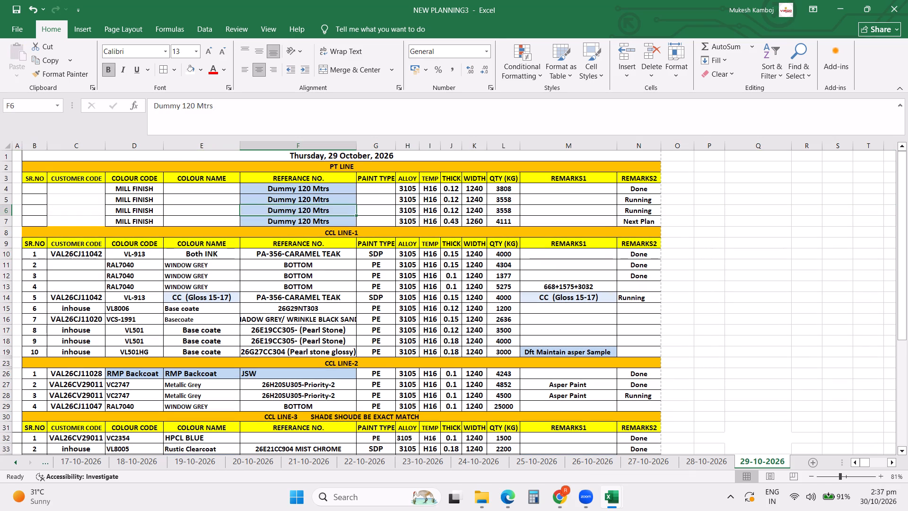
pyautogui.click(184, 105)
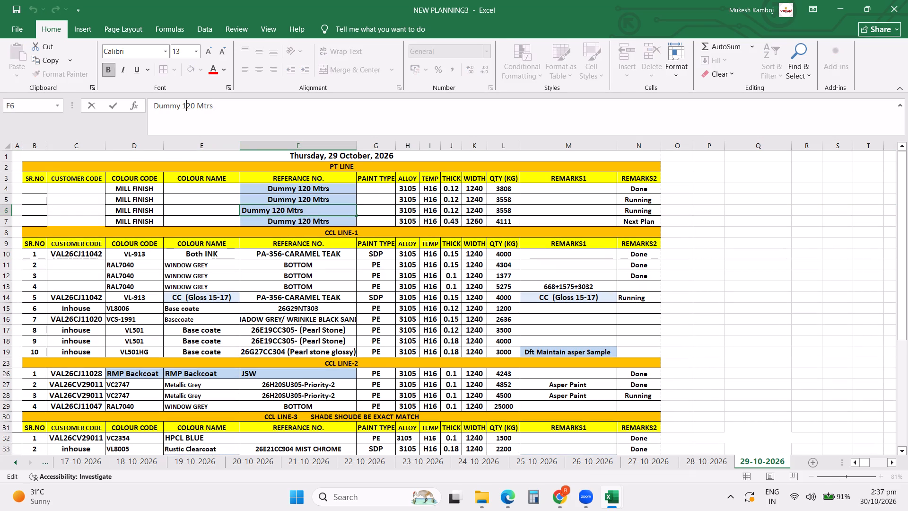
pyautogui.press('BackSpace')
pyautogui.press('Right')
pyautogui.press('Right')
pyautogui.press('0')
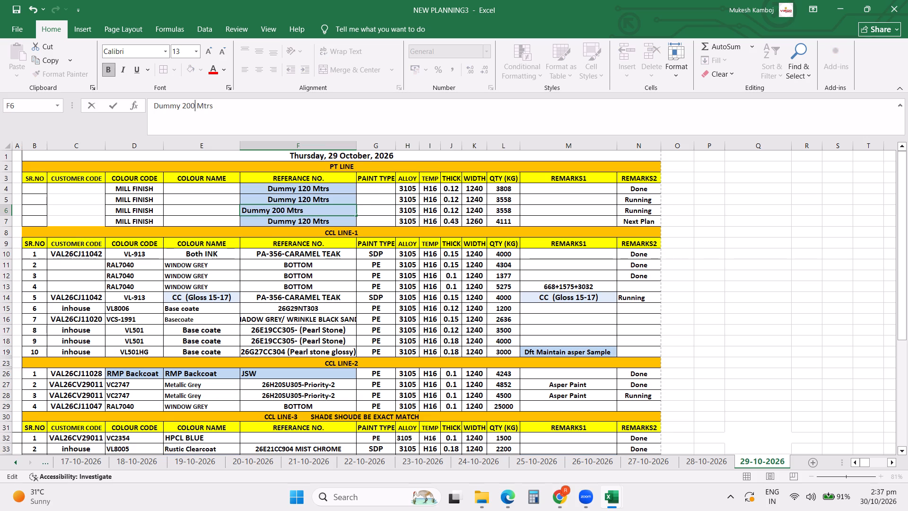
pyautogui.press('Return')
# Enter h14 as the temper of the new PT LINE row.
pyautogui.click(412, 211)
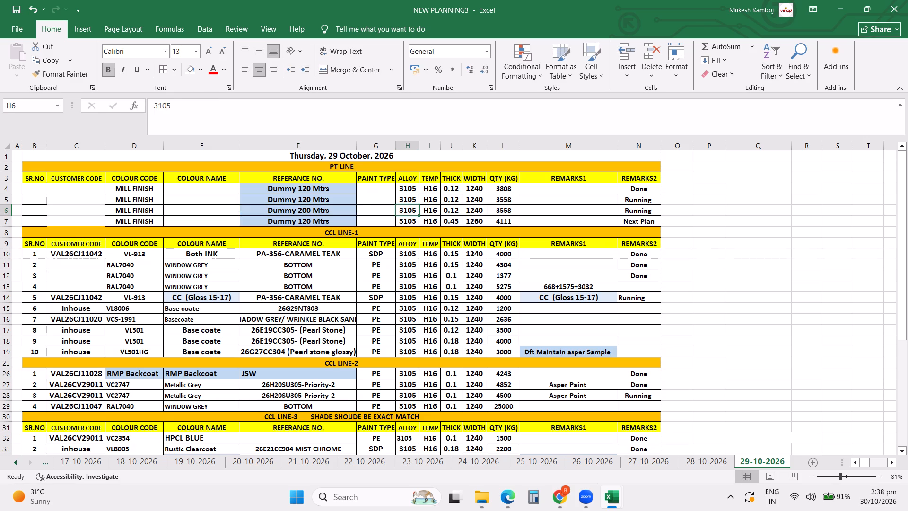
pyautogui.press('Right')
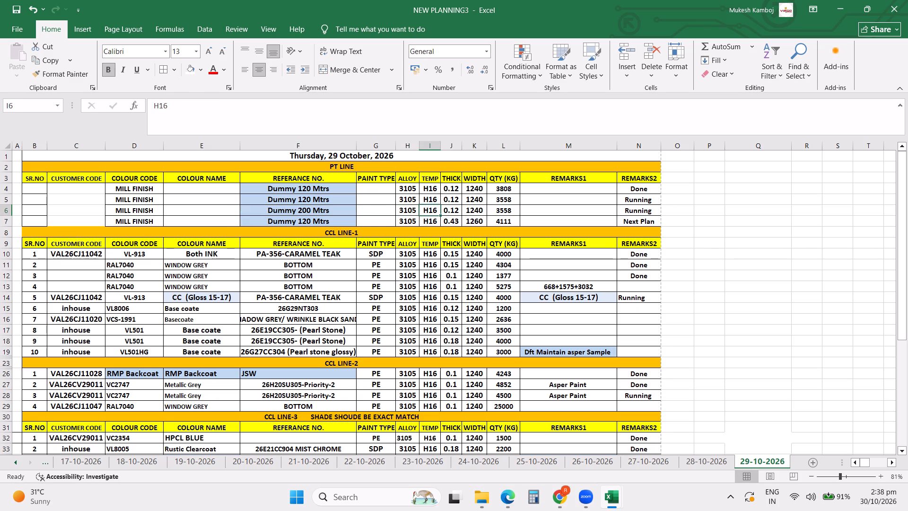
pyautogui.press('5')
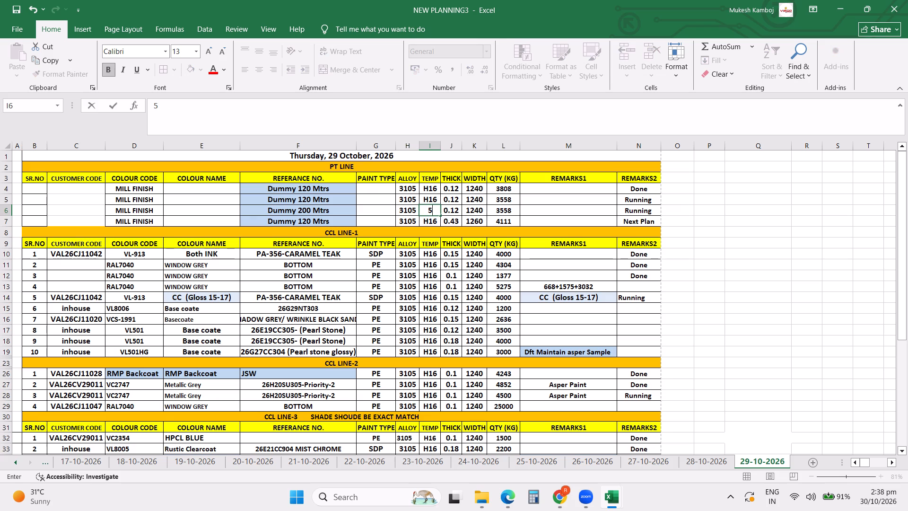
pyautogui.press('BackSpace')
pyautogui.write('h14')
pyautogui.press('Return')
# Switch to the DAILY INVENTORY CCL workbook and clear the REMARK filter in the WIP master file sheet.
pyautogui.click(608, 496)
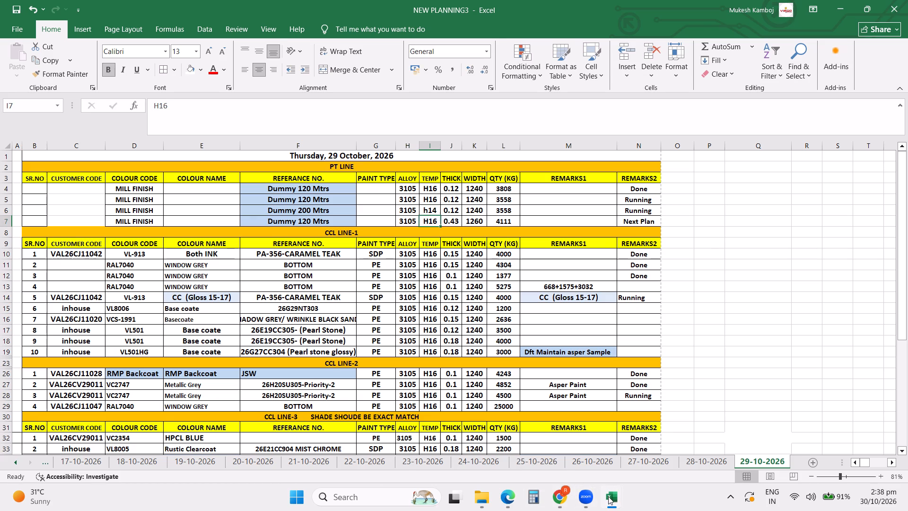
pyautogui.click(569, 464)
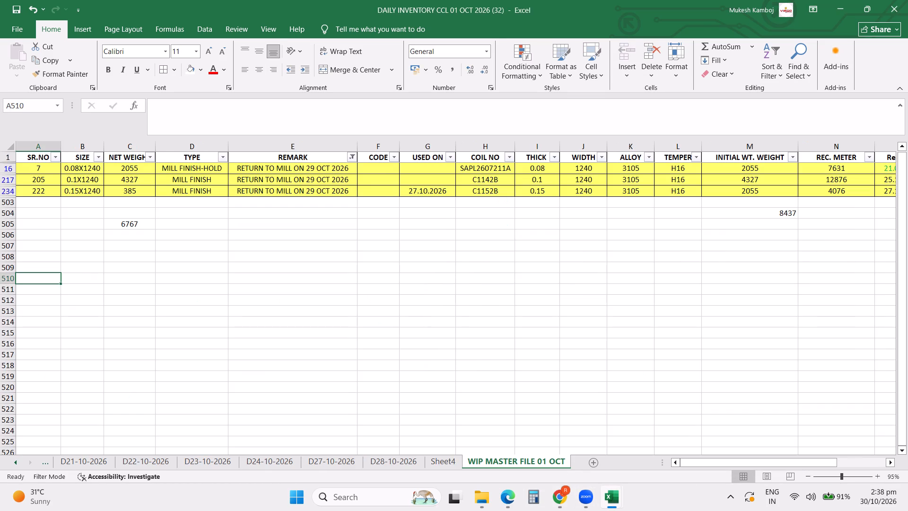
pyautogui.click(350, 157)
pyautogui.click(283, 221)
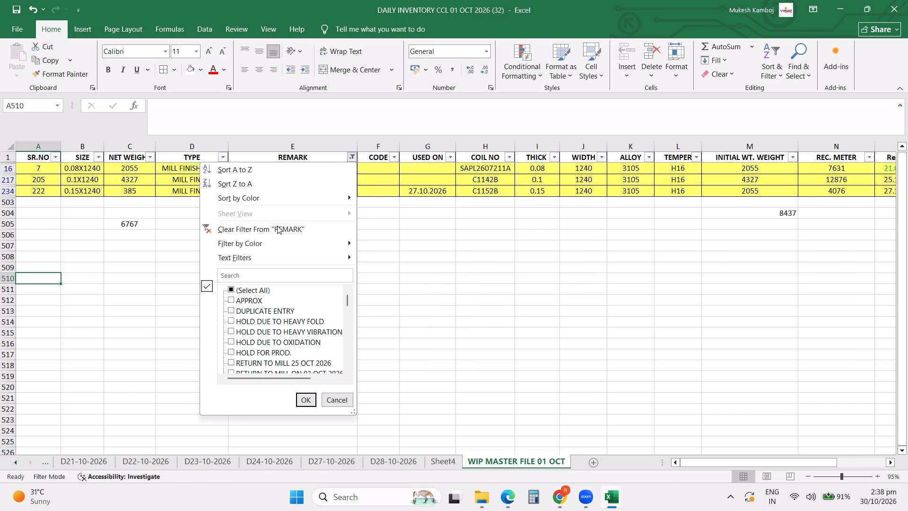
pyautogui.click(277, 226)
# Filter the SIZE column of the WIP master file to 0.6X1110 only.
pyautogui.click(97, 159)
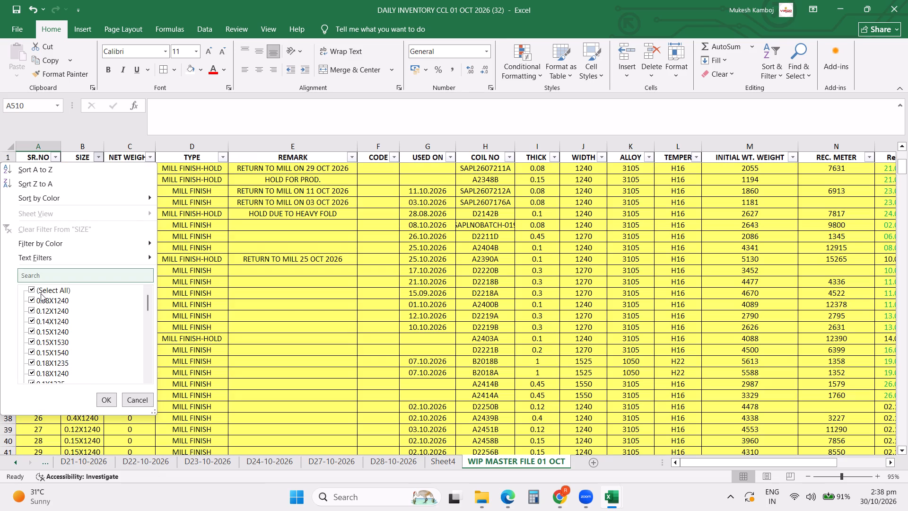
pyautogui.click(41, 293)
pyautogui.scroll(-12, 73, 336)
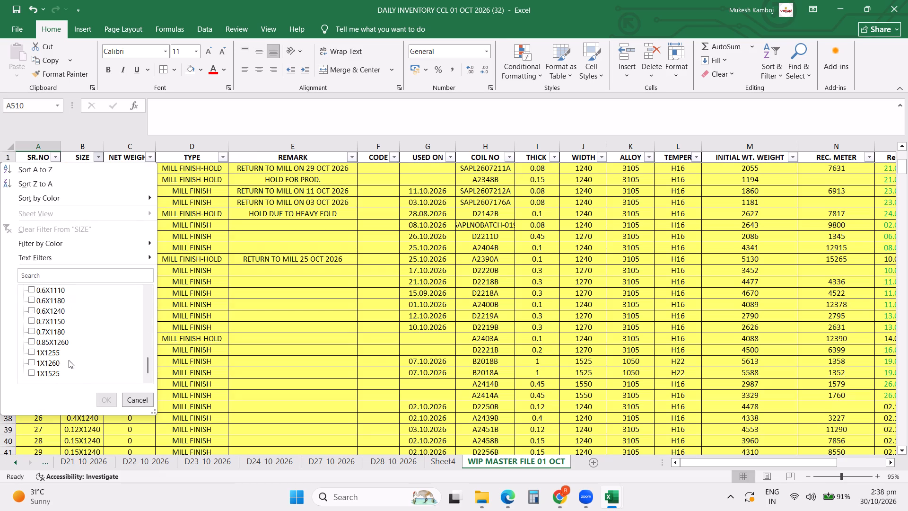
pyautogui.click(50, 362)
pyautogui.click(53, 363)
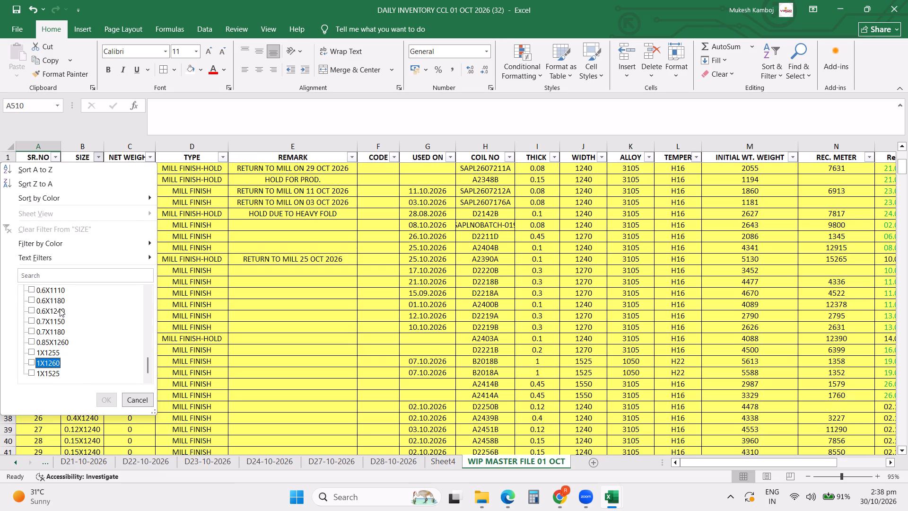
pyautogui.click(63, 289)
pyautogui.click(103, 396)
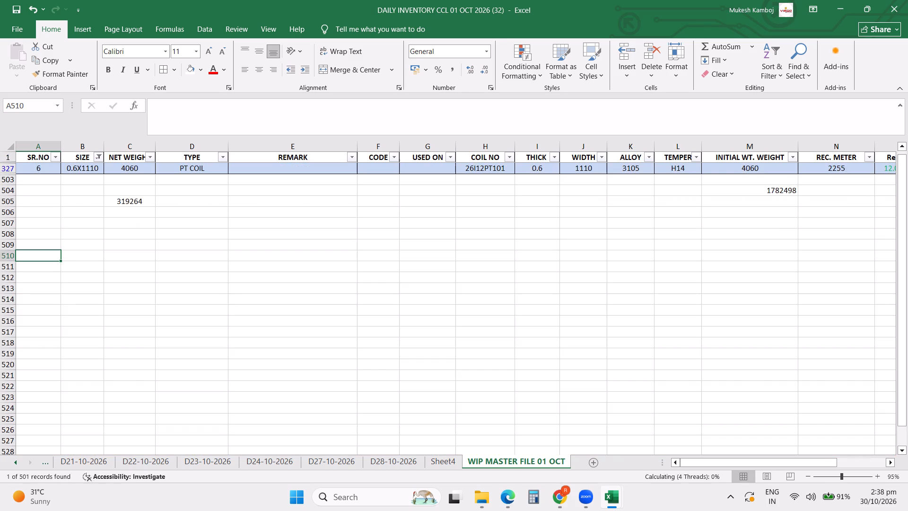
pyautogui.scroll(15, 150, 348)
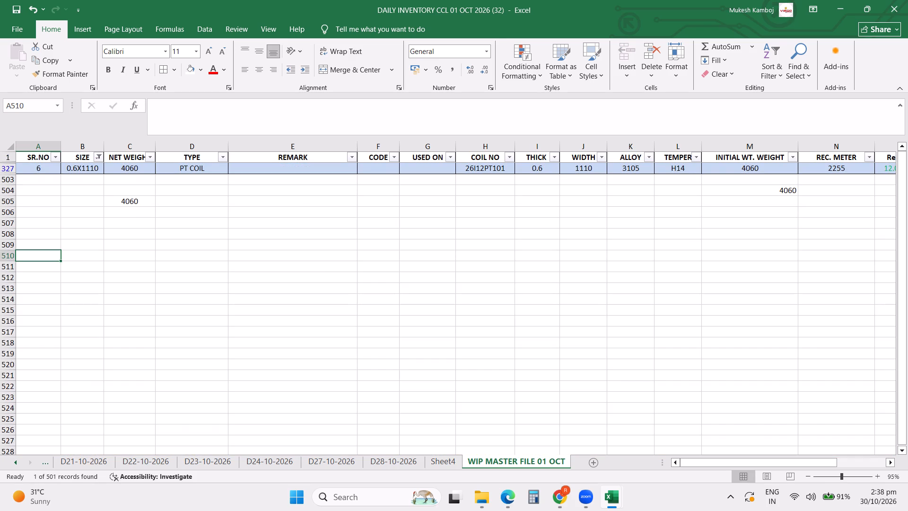
# Filter the SIZE column to 0.6X1180 only and check the temper of mill finish coil C1135B.
pyautogui.click(98, 159)
pyautogui.scroll(-10, 57, 329)
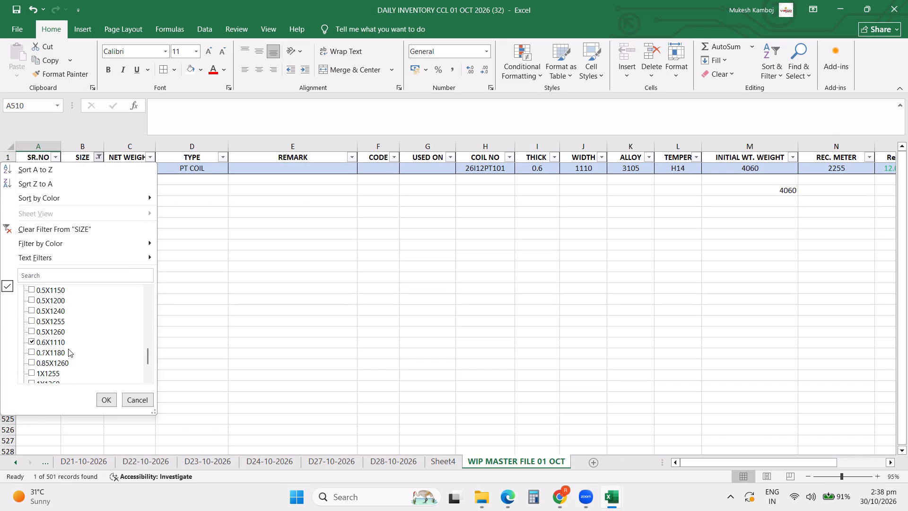
pyautogui.scroll(-2, 68, 349)
pyautogui.click(53, 302)
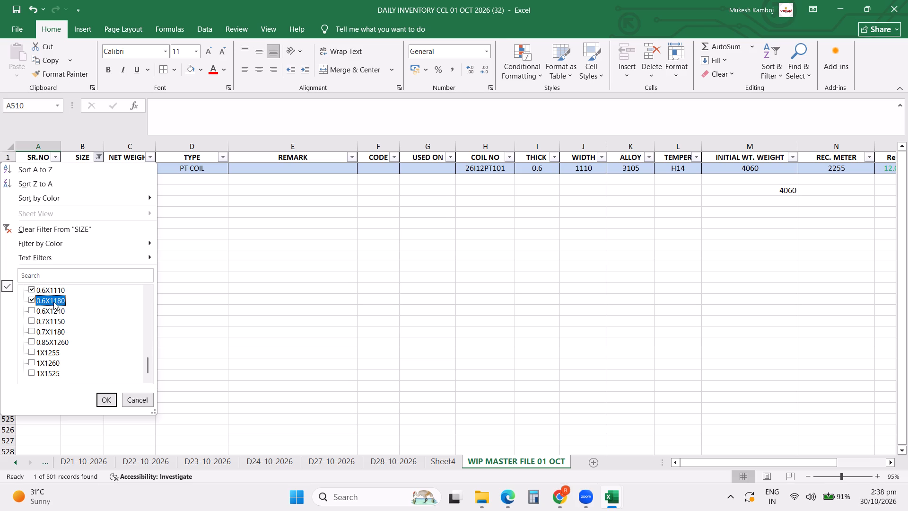
pyautogui.click(43, 289)
pyautogui.click(106, 396)
pyautogui.scroll(2, 153, 333)
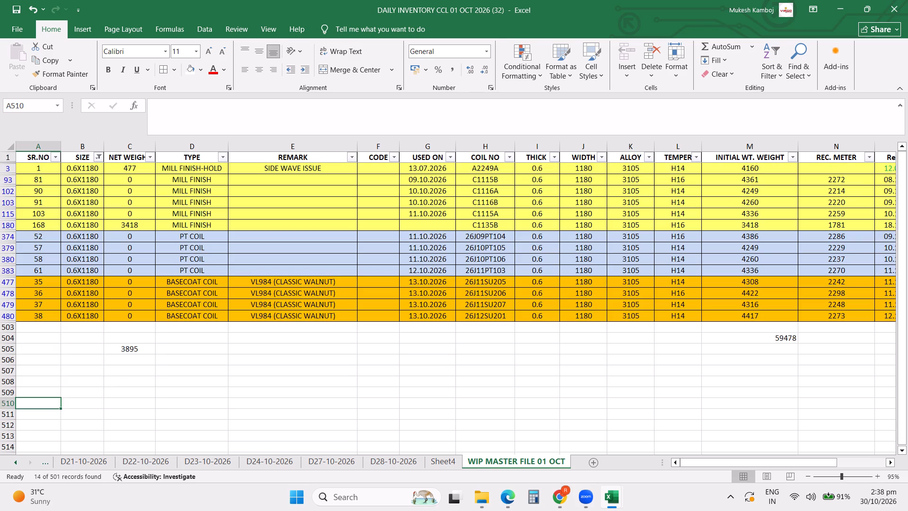
pyautogui.scroll(6, 153, 329)
pyautogui.click(670, 225)
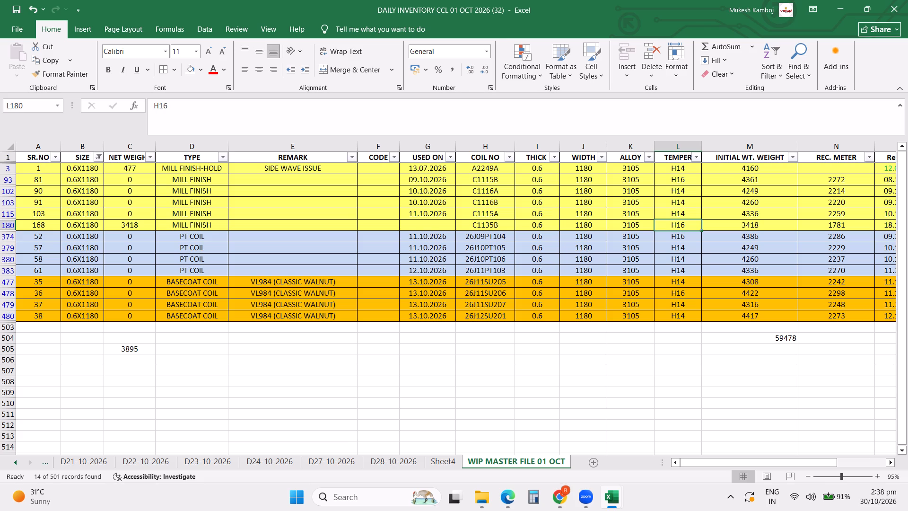
# Return to the NEW PLANNING3 workbook and set the new PT LINE row's temper to H14 in capitals.
pyautogui.click(615, 495)
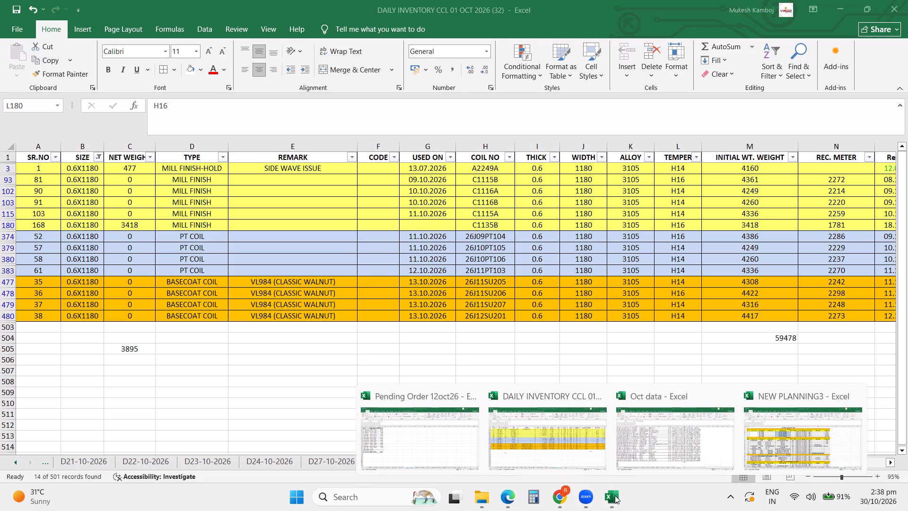
pyautogui.moveTo(562, 440); pyautogui.dragTo(793, 450)
pyautogui.click(793, 450)
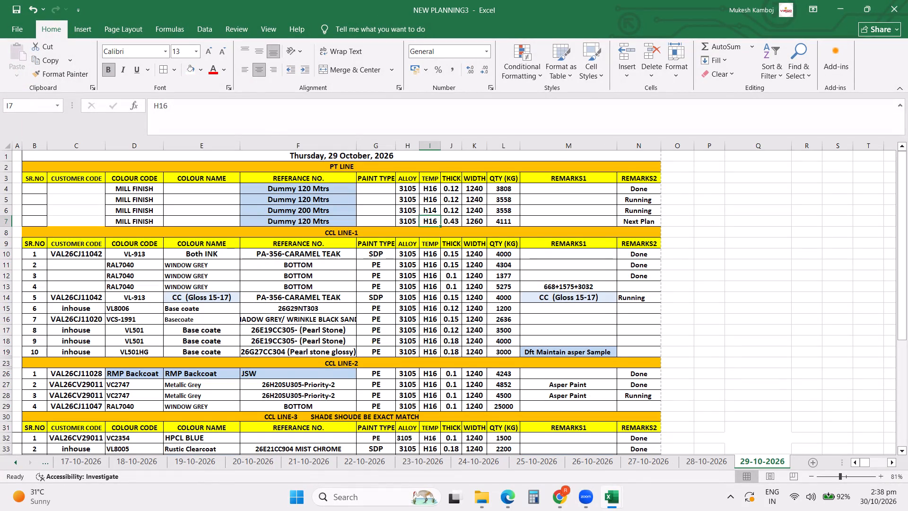
pyautogui.click(429, 208)
pyautogui.hotkey('ctrl', 'd')
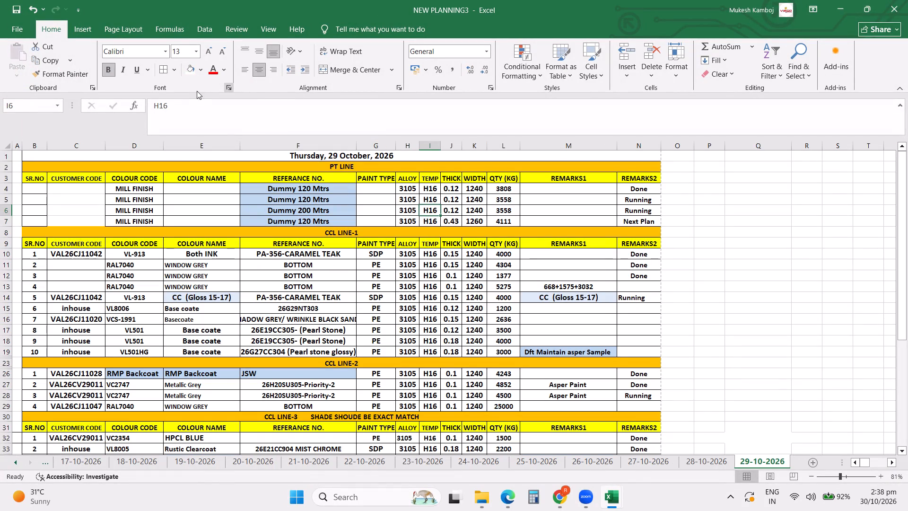
pyautogui.click(184, 103)
pyautogui.press('BackSpace')
pyautogui.press('4')
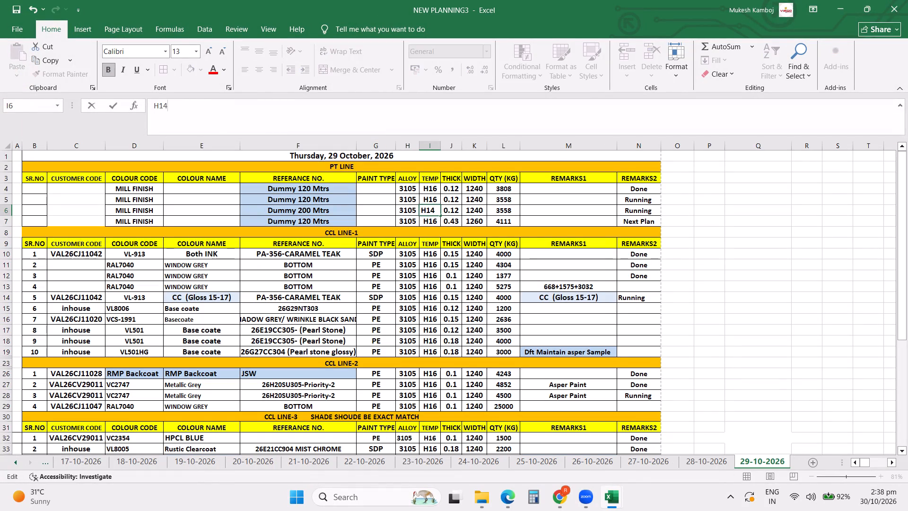
pyautogui.press('Return')
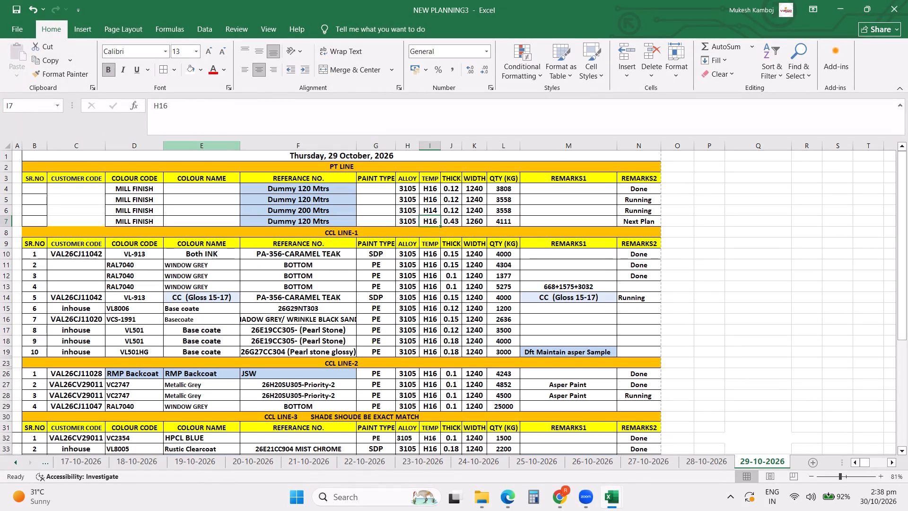
# Set the thickness of the Dummy 200 Mtrs row to 0.60 and its width to 1180.
pyautogui.click(451, 213)
pyautogui.write('.60')
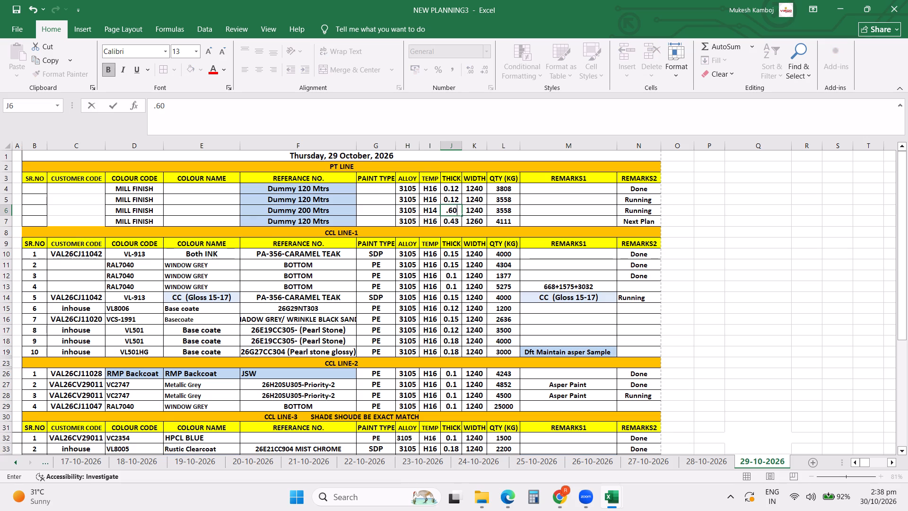
pyautogui.press('Right')
pyautogui.write('1180')
pyautogui.press('Right')
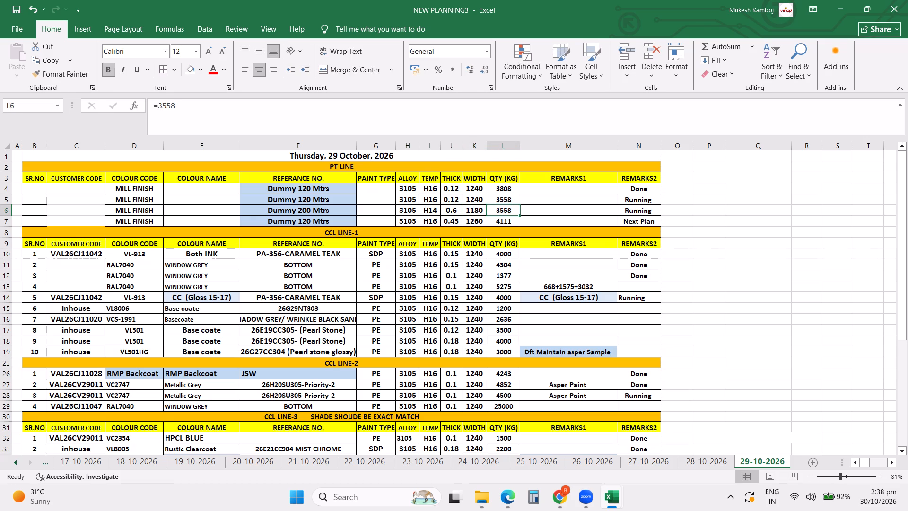
# Switch to the DAILY INVENTORY CCL workbook and check the net weight of mill finish coil C1135B.
pyautogui.click(604, 500)
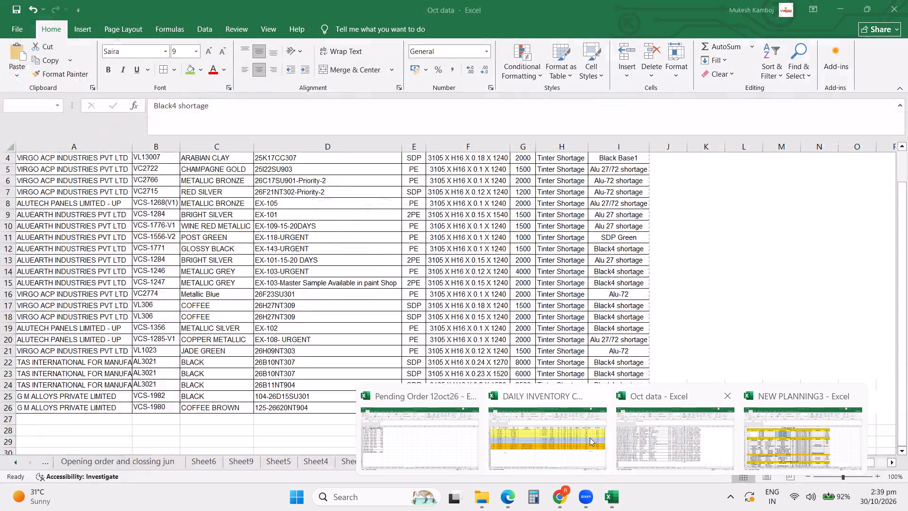
pyautogui.click(579, 437)
pyautogui.click(137, 227)
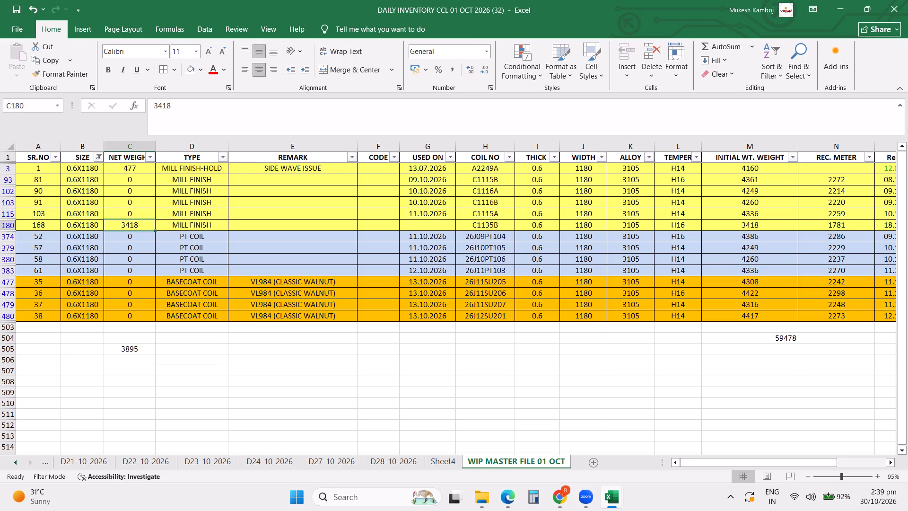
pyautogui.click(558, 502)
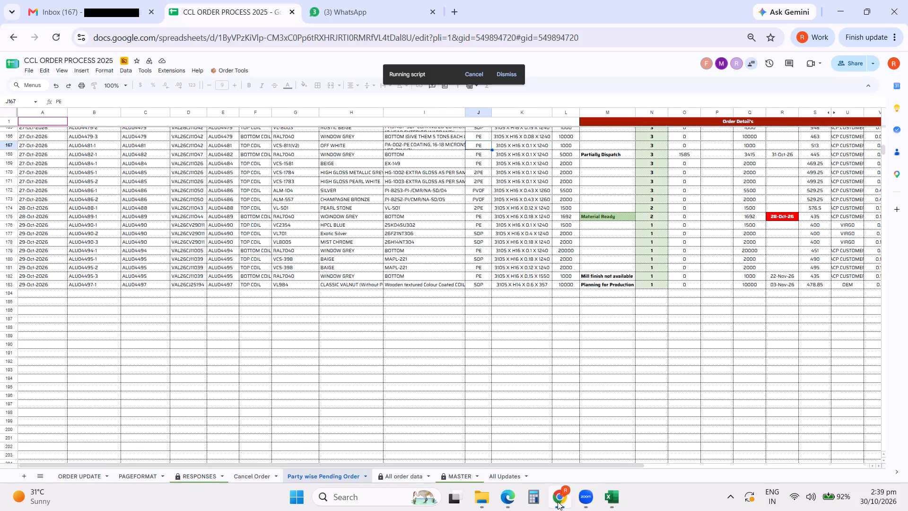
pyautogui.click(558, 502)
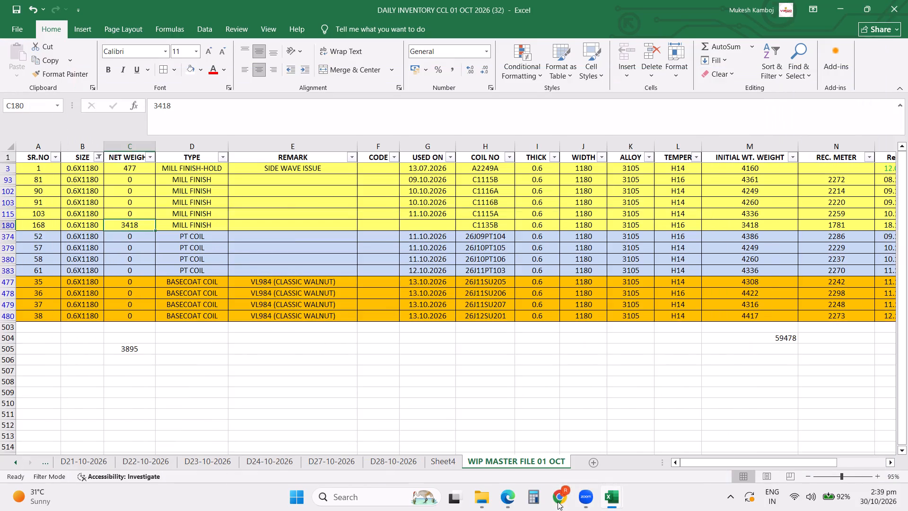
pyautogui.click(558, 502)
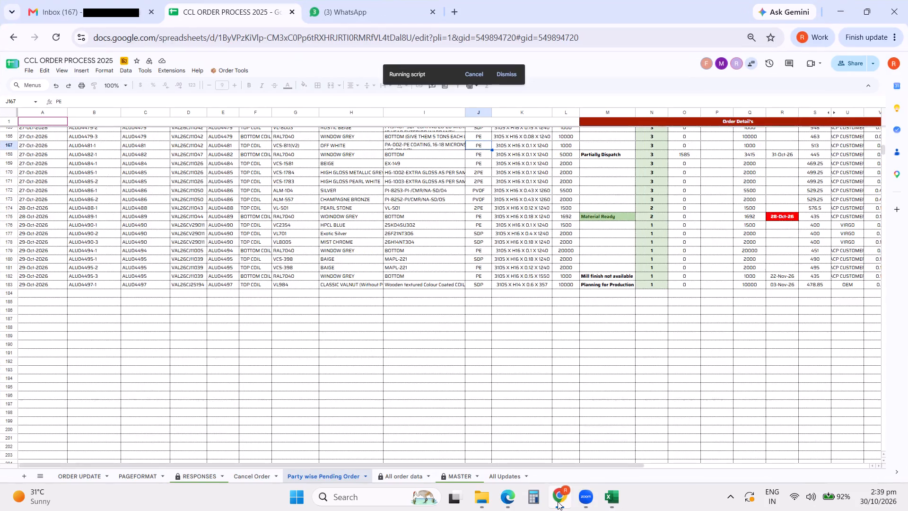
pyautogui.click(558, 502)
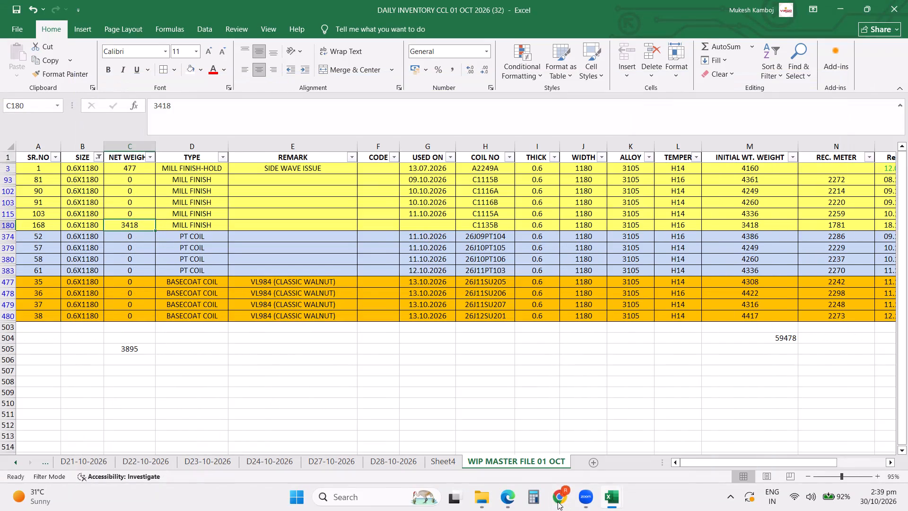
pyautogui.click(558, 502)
# Return to the NEW PLANNING3 workbook and set the Dummy 200 Mtrs row's quantity to 3418 kg.
pyautogui.click(607, 497)
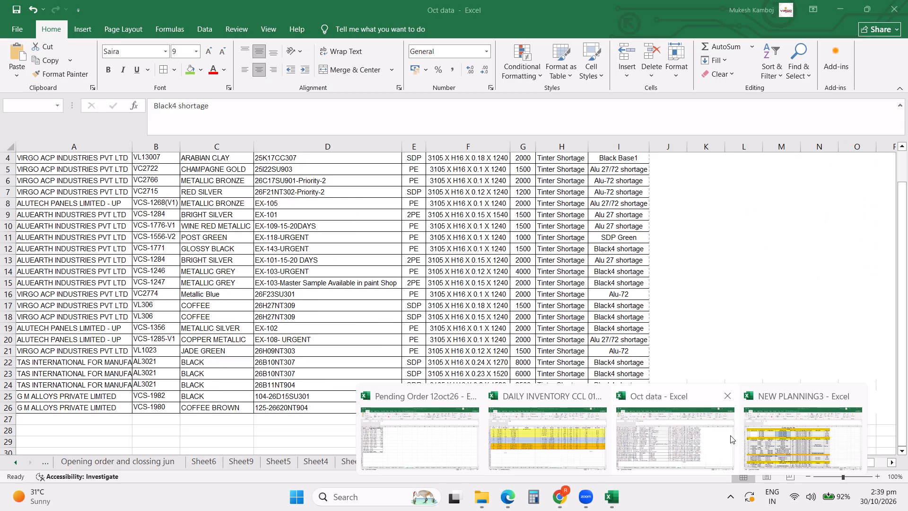
pyautogui.click(763, 442)
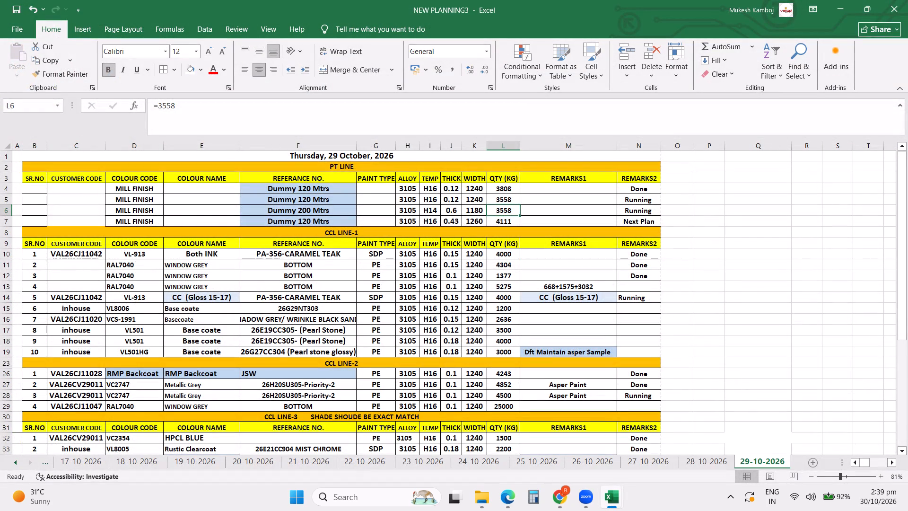
pyautogui.write('3418')
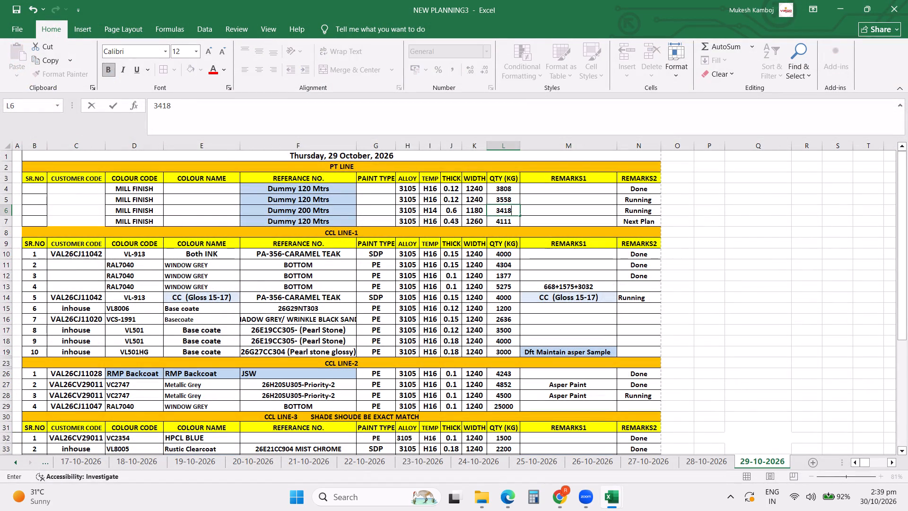
pyautogui.press('Return')
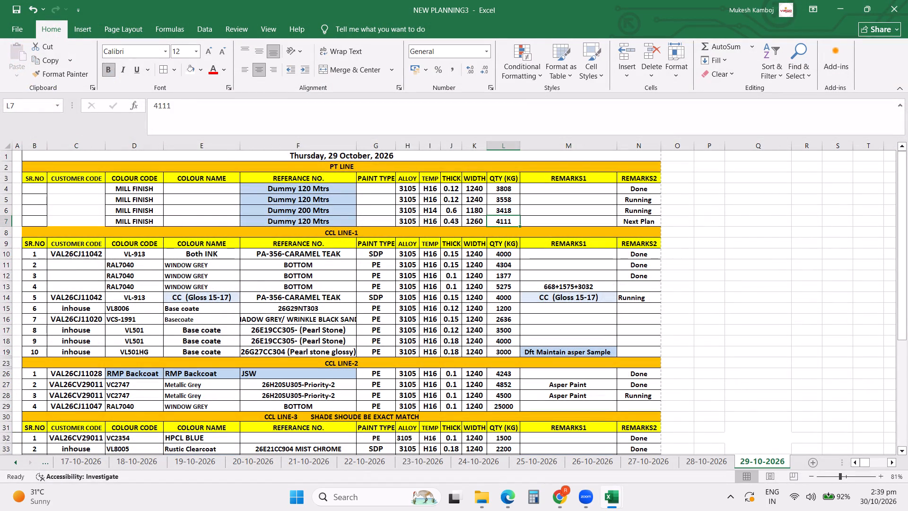
# Clear the REMARKS2 entry of the Dummy 200 Mtrs row in the PT LINE plan.
pyautogui.click(643, 213)
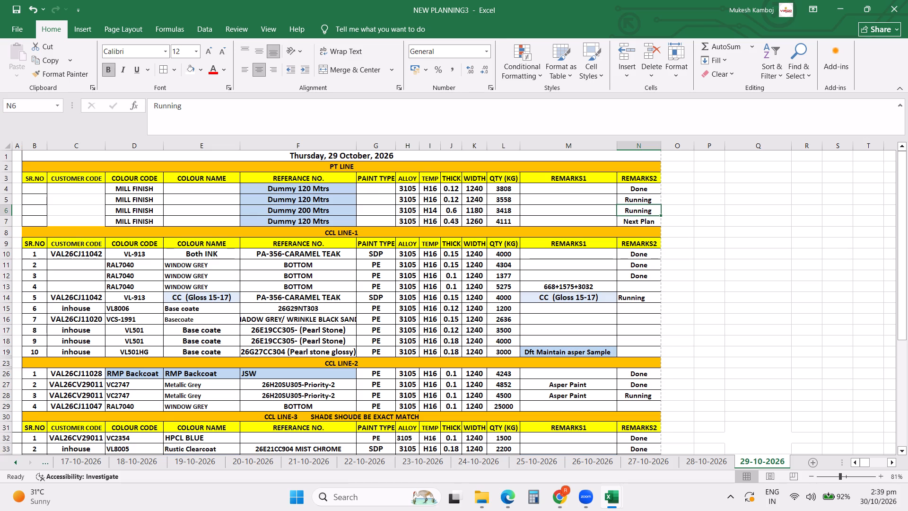
pyautogui.press('p')
pyautogui.press('BackSpace')
pyautogui.press('BackSpace')
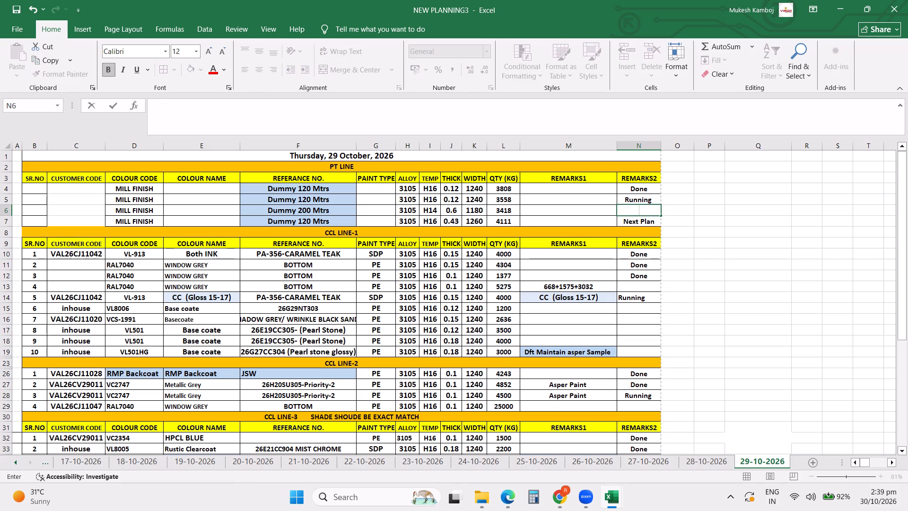
pyautogui.press('p')
pyautogui.press('BackSpace')
pyautogui.press('BackSpace')
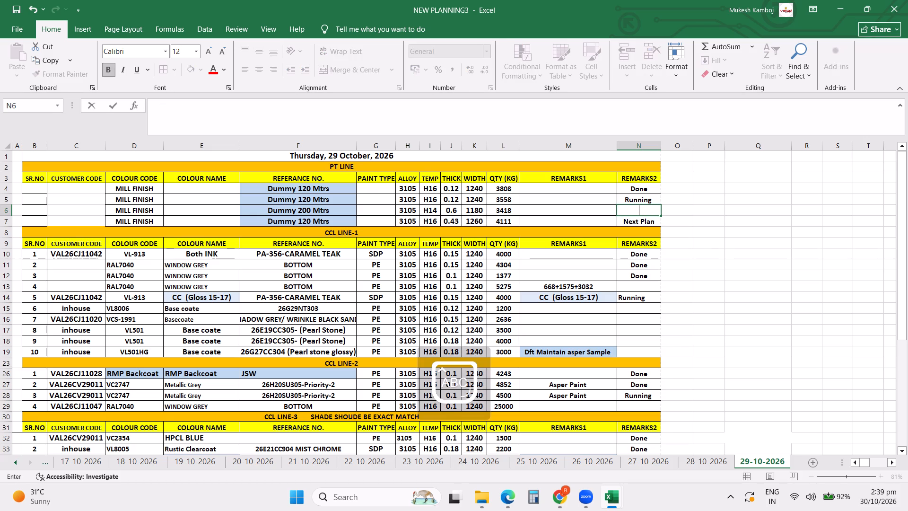
pyautogui.press('Down')
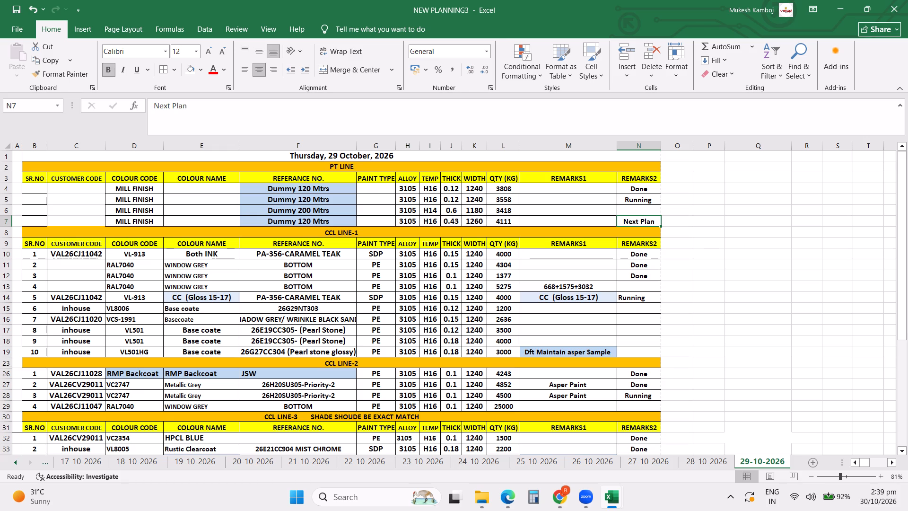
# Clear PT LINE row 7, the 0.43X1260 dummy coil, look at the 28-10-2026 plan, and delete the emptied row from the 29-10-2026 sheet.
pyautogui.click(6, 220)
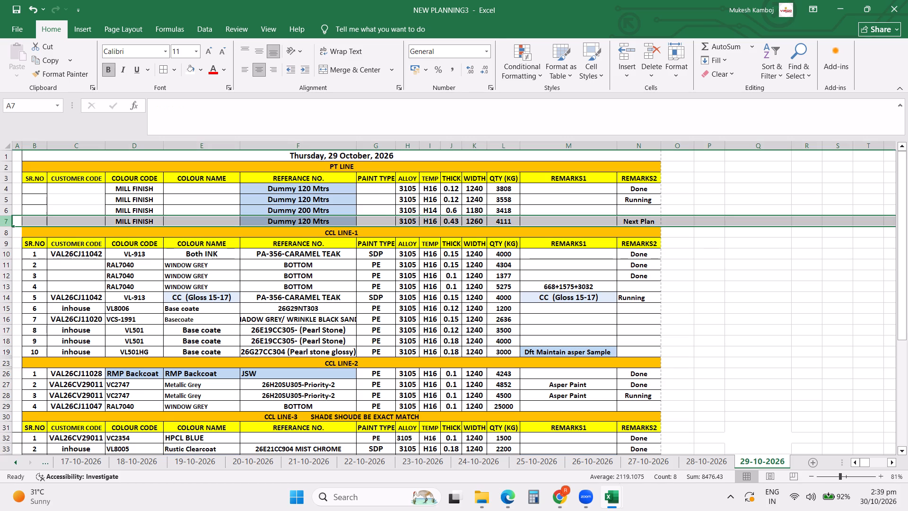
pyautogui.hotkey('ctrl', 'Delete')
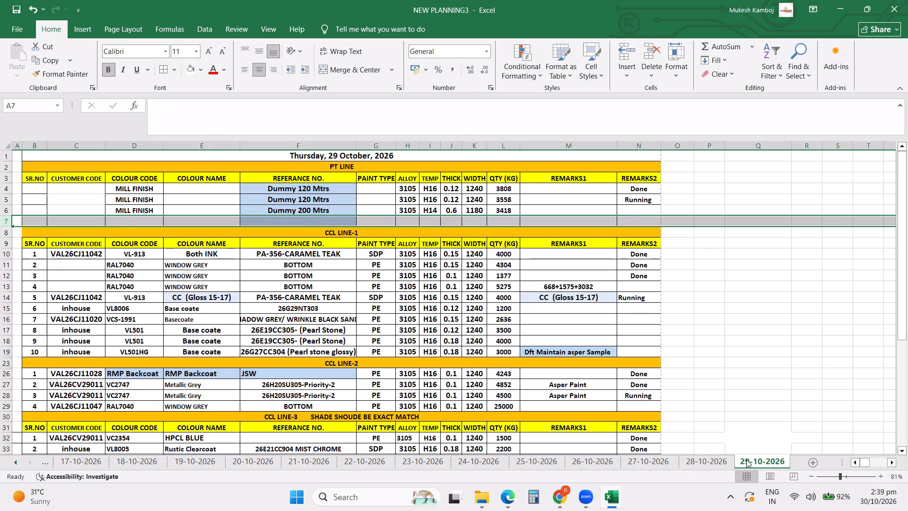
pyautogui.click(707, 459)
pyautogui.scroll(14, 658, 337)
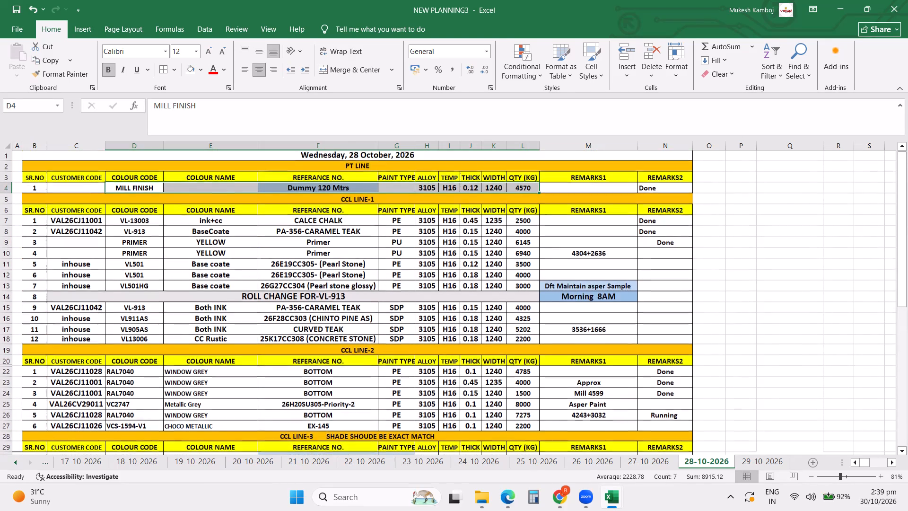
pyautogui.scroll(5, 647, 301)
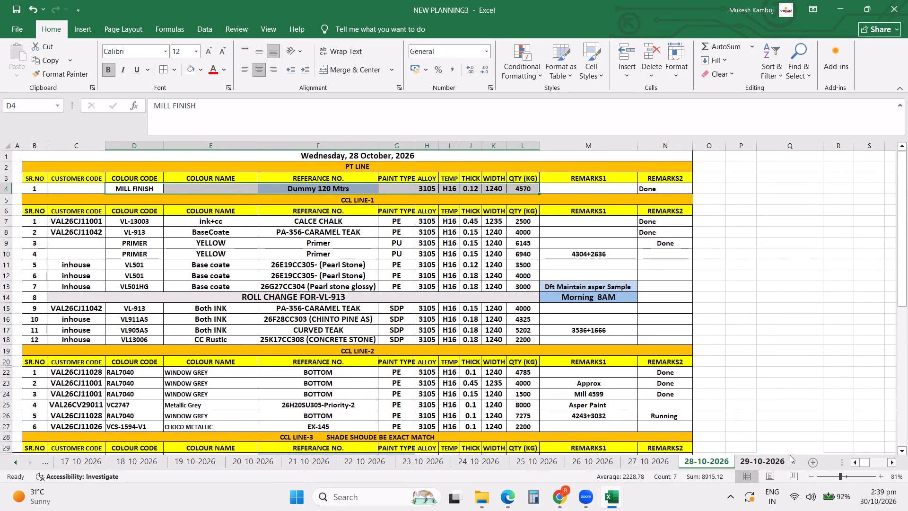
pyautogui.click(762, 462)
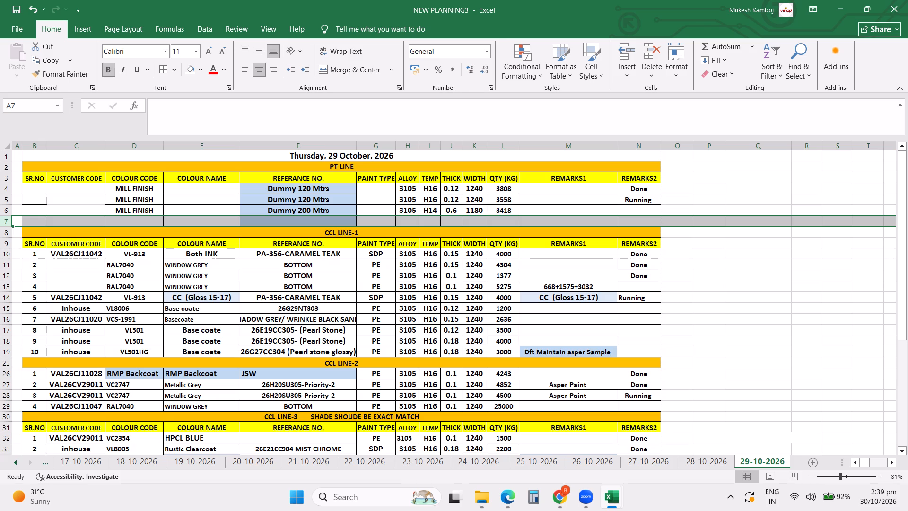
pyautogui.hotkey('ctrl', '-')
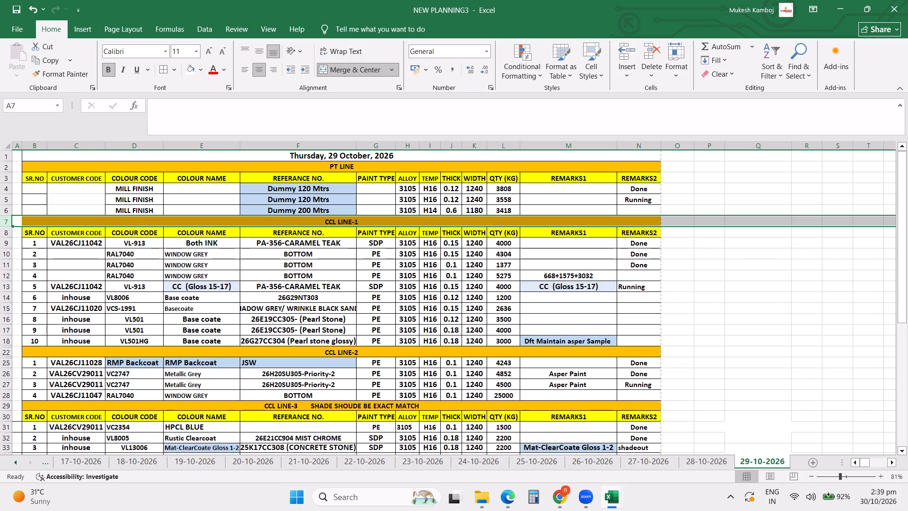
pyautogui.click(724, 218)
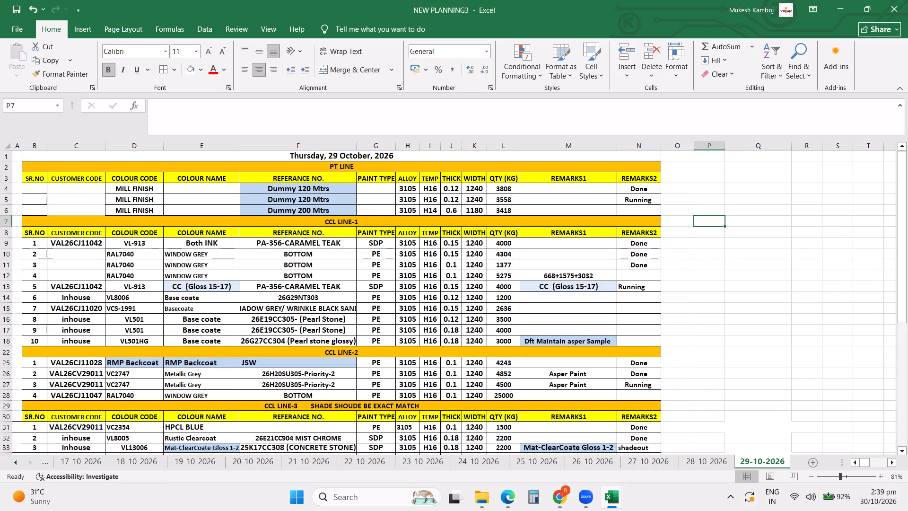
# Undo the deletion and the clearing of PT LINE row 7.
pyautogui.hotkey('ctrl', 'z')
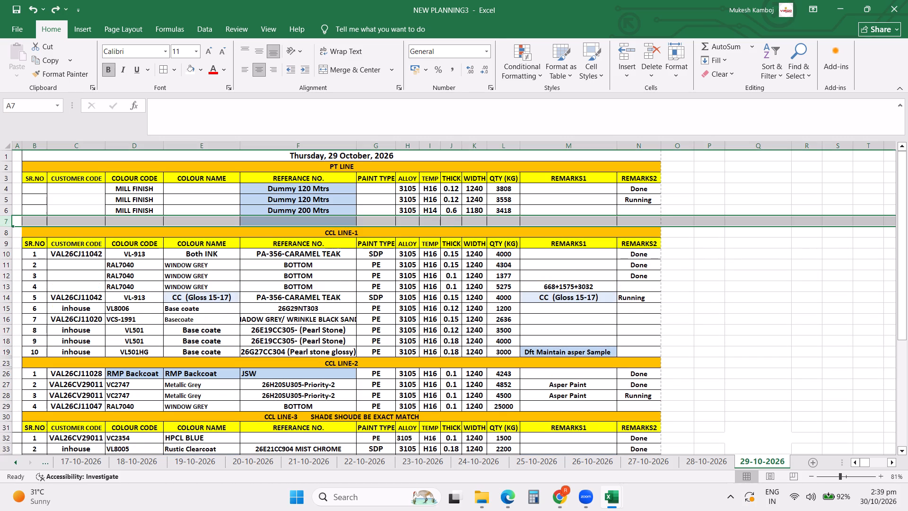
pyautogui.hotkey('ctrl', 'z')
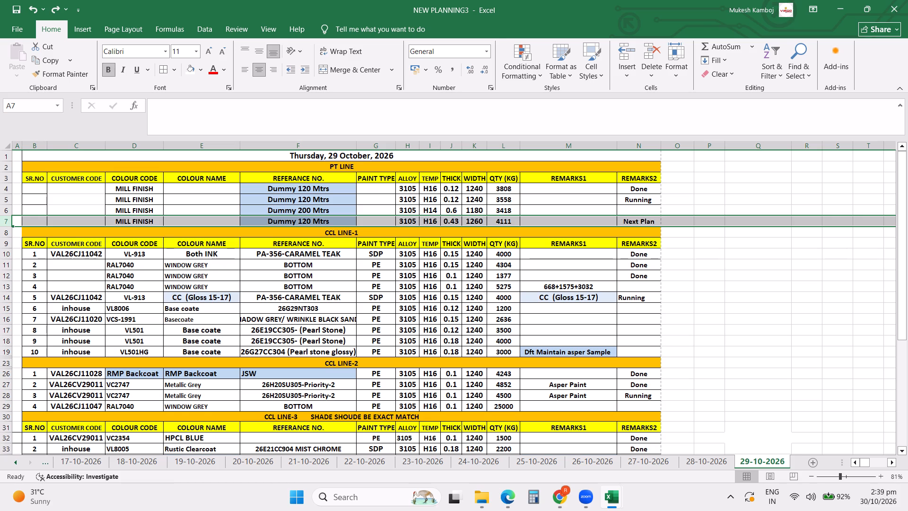
# Hide PT LINE rows 6 and 7, the 0.6X1180 and 0.43X1260 dummy coils, on the 29-10-2026 sheet.
pyautogui.moveTo(4, 211); pyautogui.dragTo(6, 221)
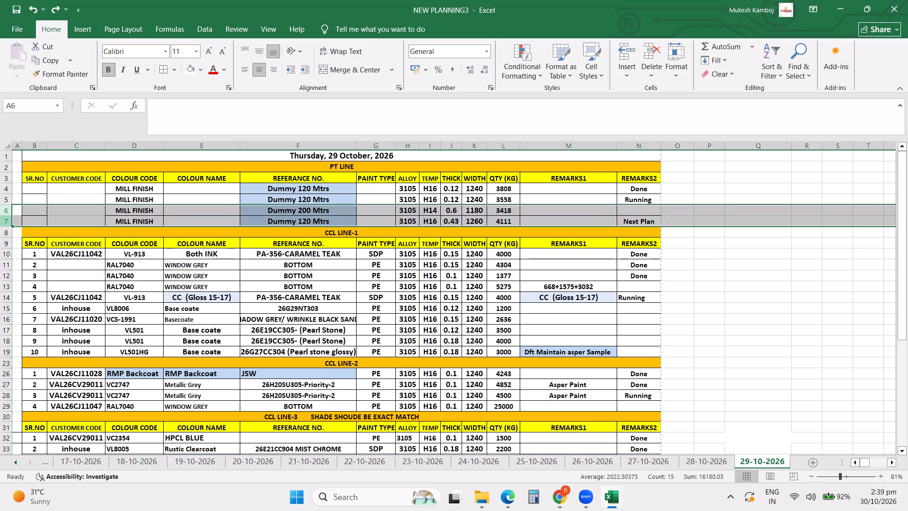
pyautogui.rightClick(6, 221)
pyautogui.click(37, 395)
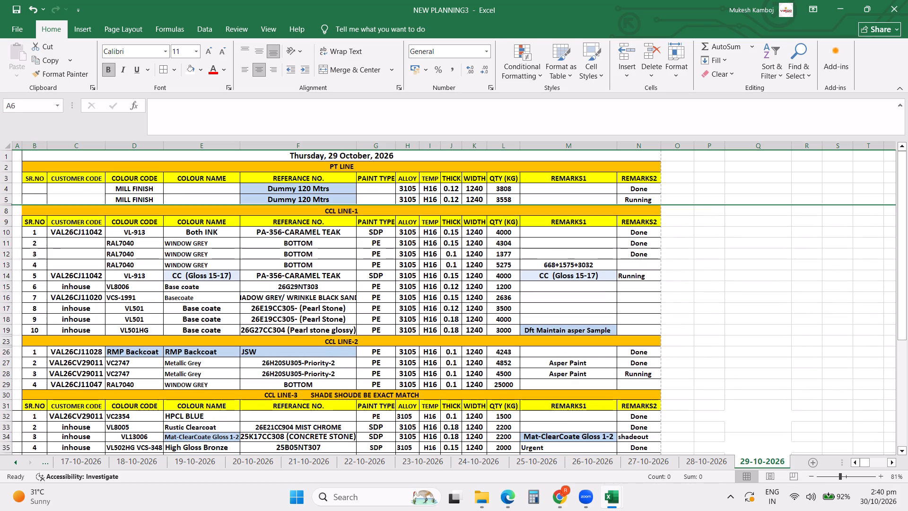
# Create a copy of the 29-10-2026 sheet at the end of the NEW PLANNING3 workbook.
pyautogui.rightClick(755, 464)
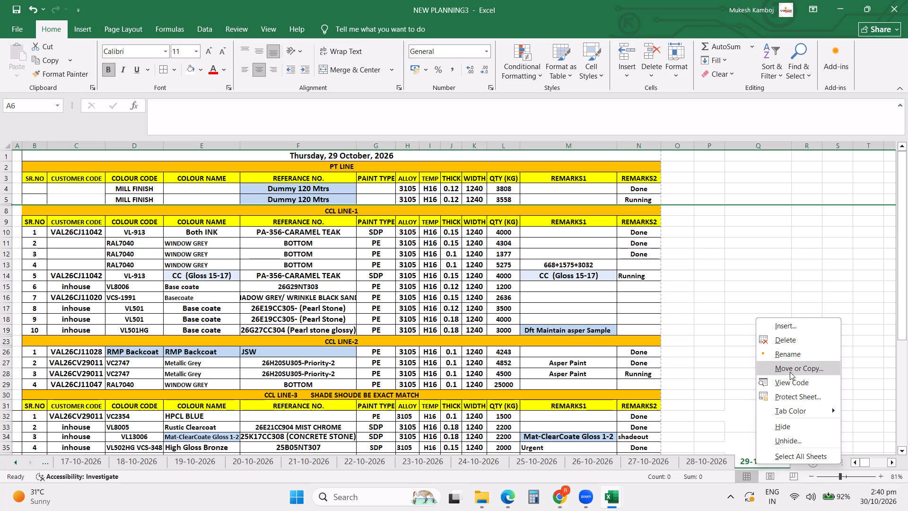
pyautogui.click(788, 370)
pyautogui.scroll(-12, 765, 370)
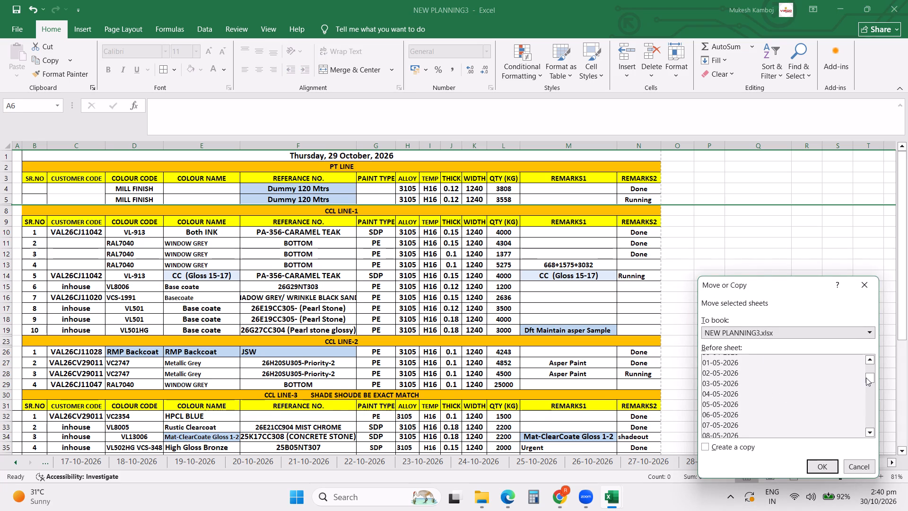
pyautogui.moveTo(867, 378); pyautogui.dragTo(869, 433)
pyautogui.click(731, 434)
pyautogui.click(719, 445)
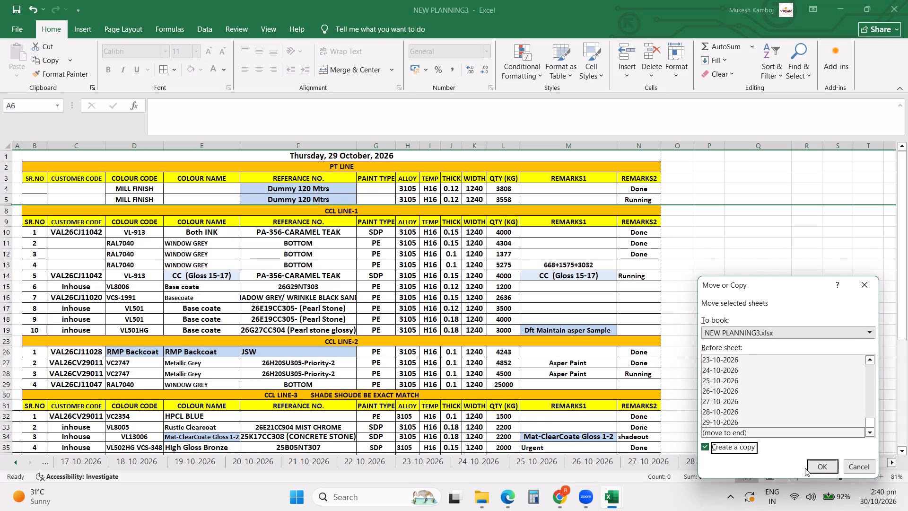
pyautogui.click(818, 465)
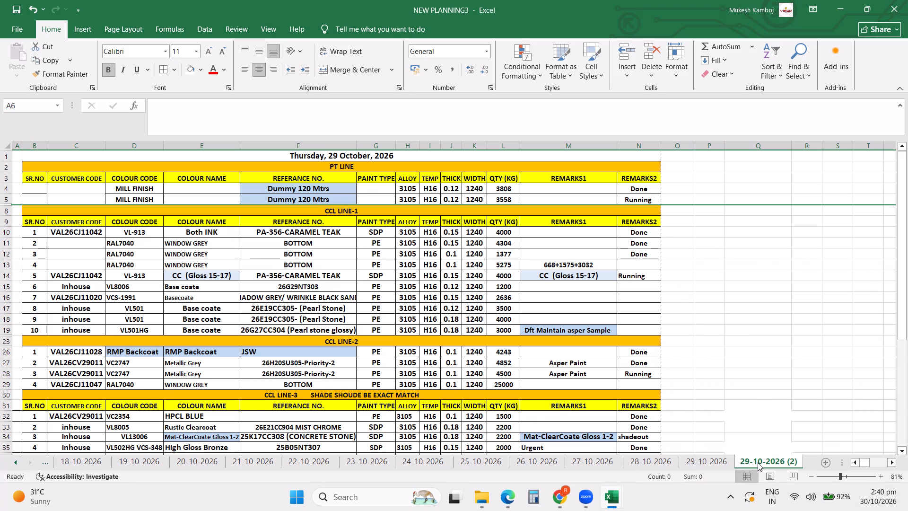
# Rename the copied sheet as 30-10-2026.
pyautogui.rightClick(758, 462)
pyautogui.click(788, 354)
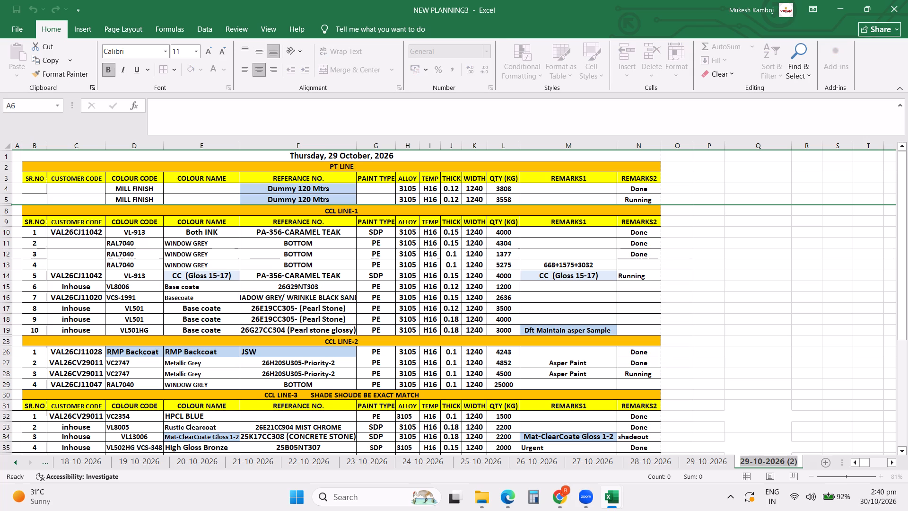
pyautogui.press('Right')
pyautogui.press('BackSpace')
pyautogui.press('BackSpace')
pyautogui.press('BackSpace')
pyautogui.press('BackSpace')
pyautogui.press('Left')
pyautogui.press('Left')
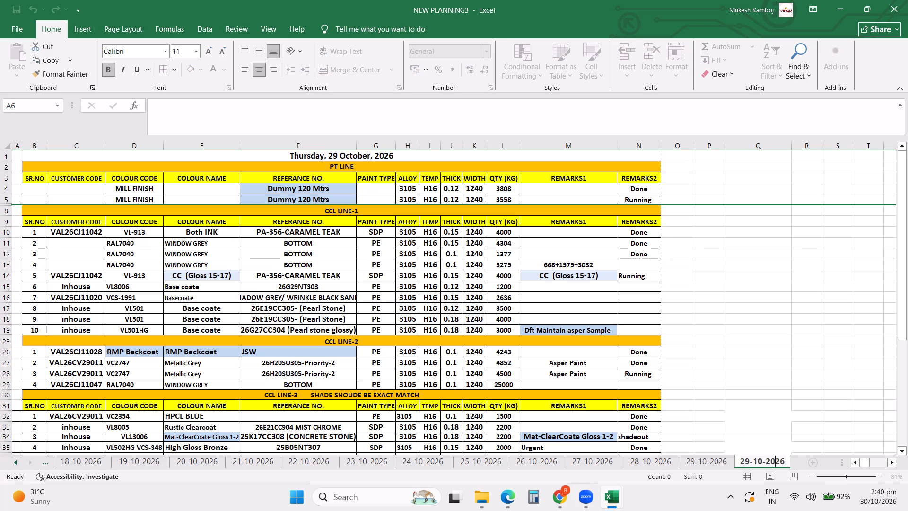
pyautogui.press('Left')
pyautogui.press('Left')
pyautogui.press('Left')
pyautogui.press('Left')
pyautogui.press('Left')
pyautogui.press('Left')
pyautogui.press('BackSpace')
pyautogui.press('BackSpace')
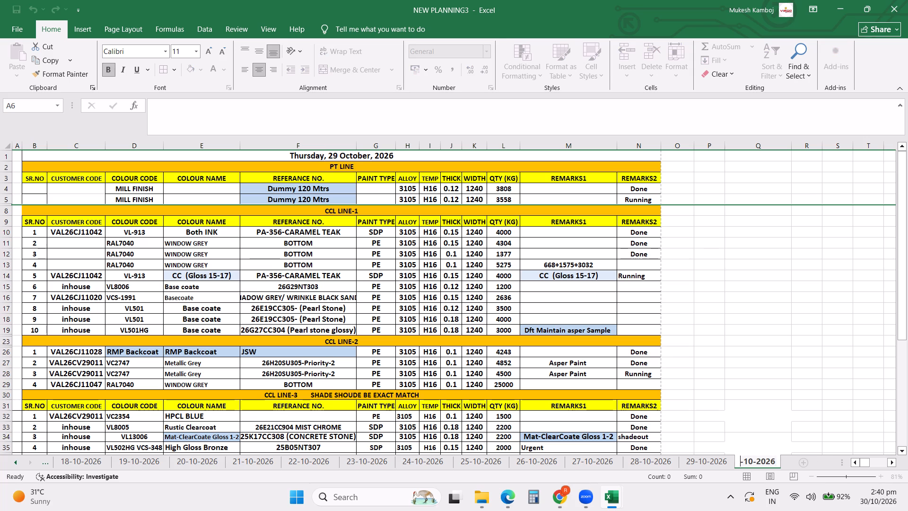
pyautogui.write('30')
pyautogui.press('Return')
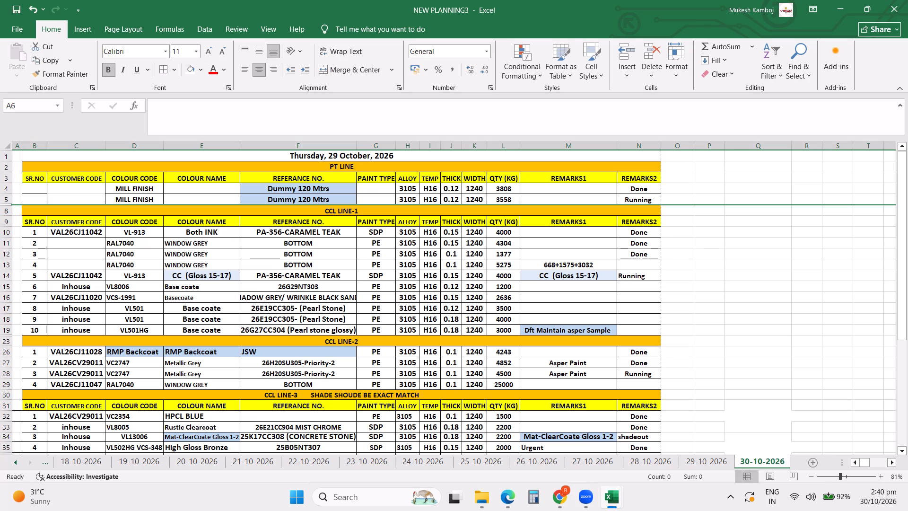
# Set the date heading of the 30-10-2026 sheet to 30/10/2026.
pyautogui.click(307, 156)
pyautogui.click(160, 105)
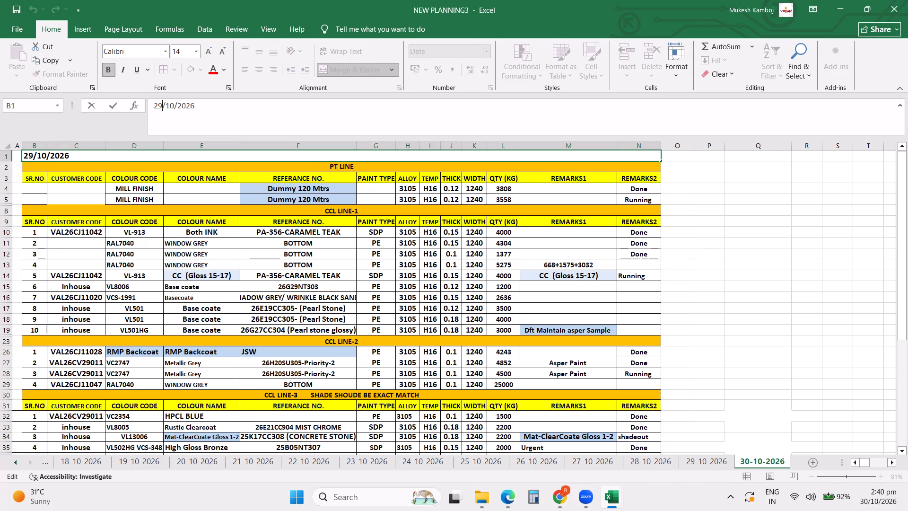
pyautogui.press('BackSpace')
pyautogui.press('BackSpace')
pyautogui.write('30')
pyautogui.press('Return')
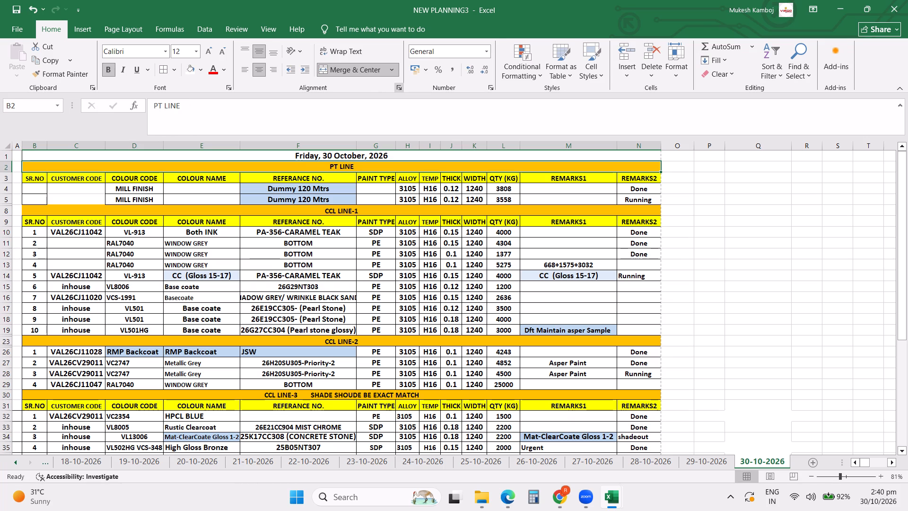
# Unhide PT LINE rows 6 and 7 on the 30-10-2026 sheet and delete the 0.43X1260 dummy coil row.
pyautogui.click(714, 461)
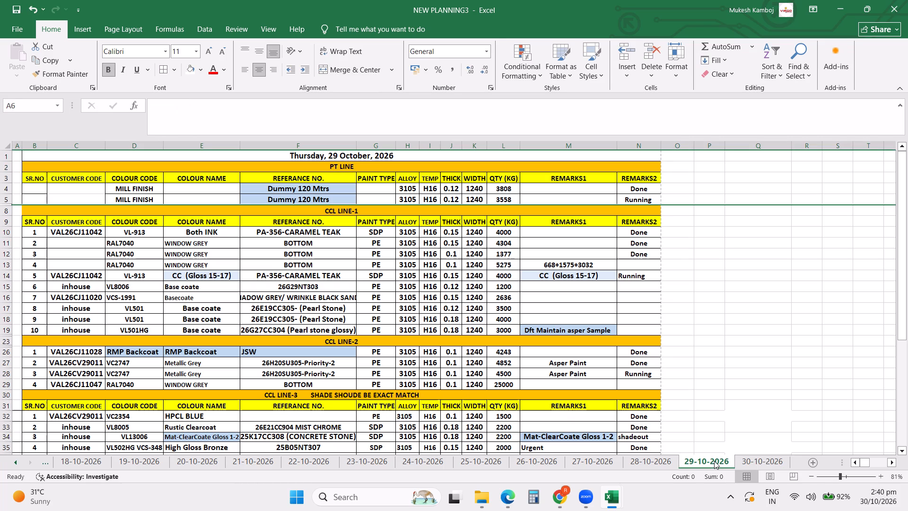
pyautogui.click(748, 458)
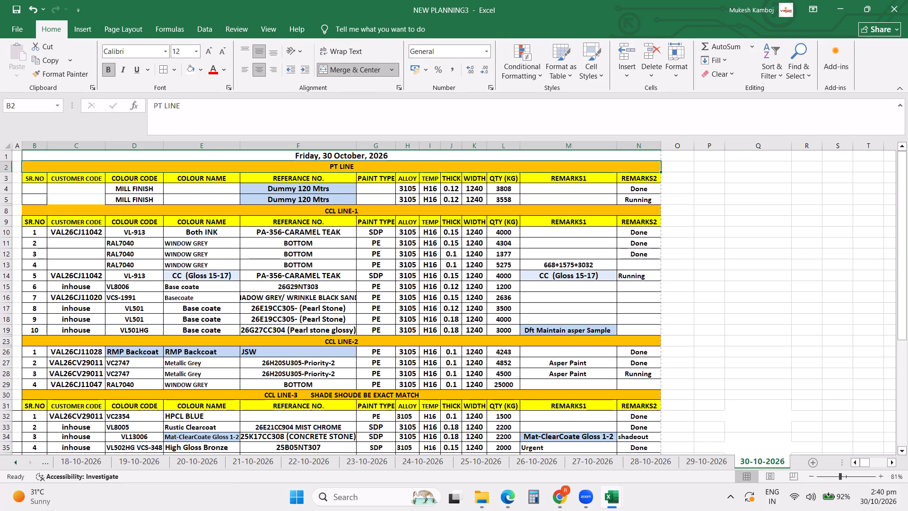
pyautogui.moveTo(4, 198); pyautogui.dragTo(4, 209)
pyautogui.rightClick(4, 209)
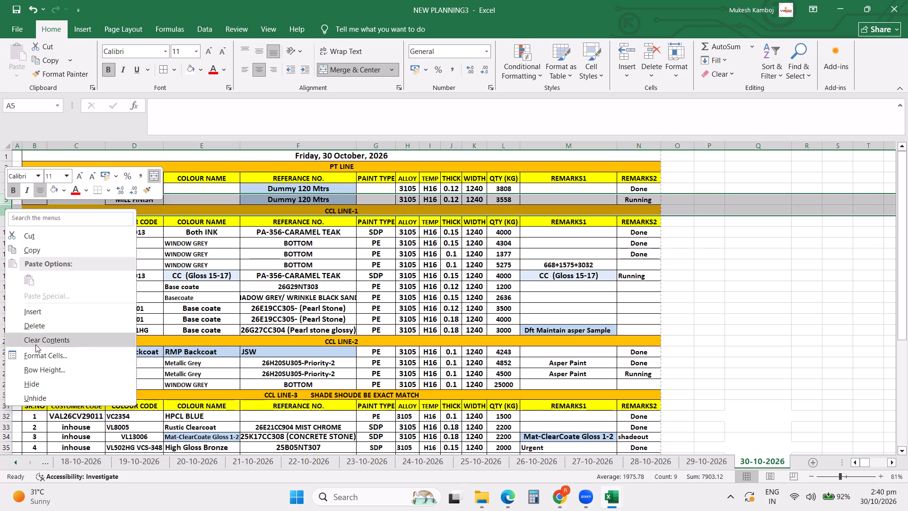
# Unhide PT LINE rows 6 and 7 on the 30-10-2026 sheet and delete the 0.43X1260 dummy coil row.
pyautogui.click(36, 395)
pyautogui.click(219, 365)
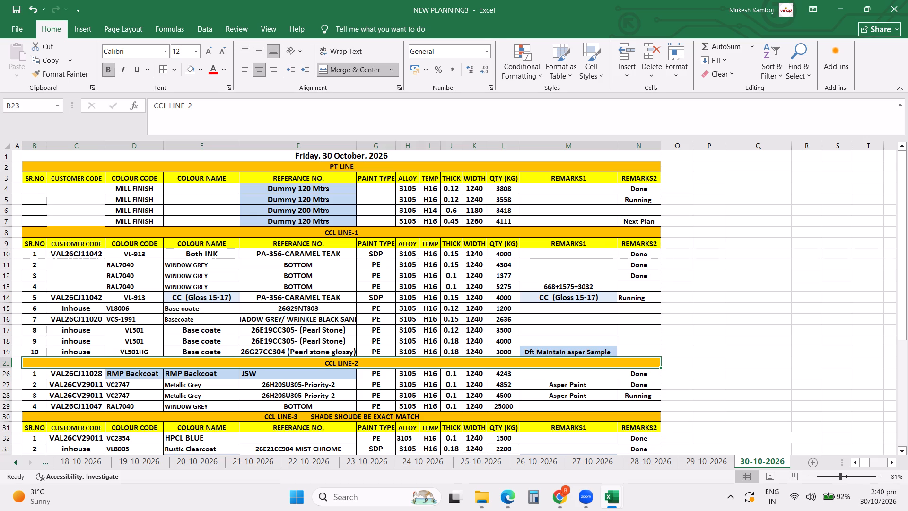
pyautogui.click(7, 220)
pyautogui.hotkey('ctrl', '-')
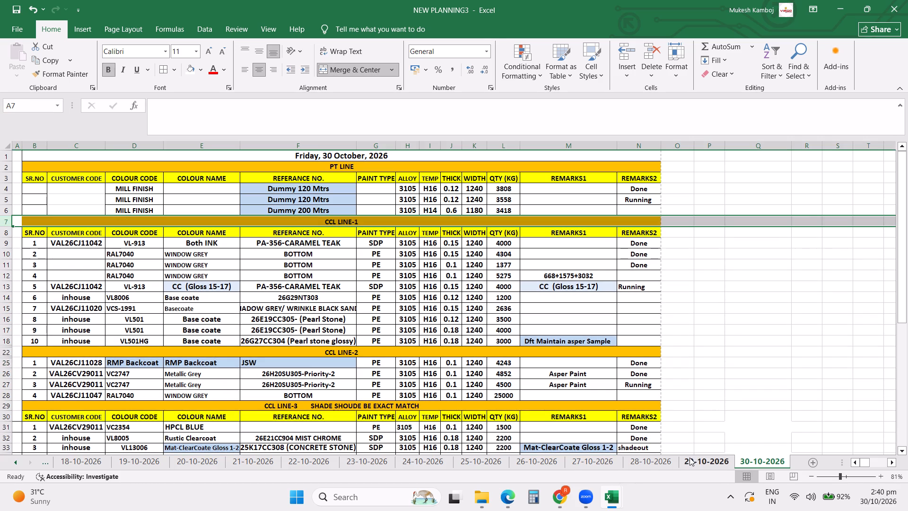
# In the DAILY INVENTORY CCL 01 OCT 2026 workbook, filter the WIP MASTER FILE 01 OCT sheet's SIZE column to 0.1X1240 only.
pyautogui.click(486, 498)
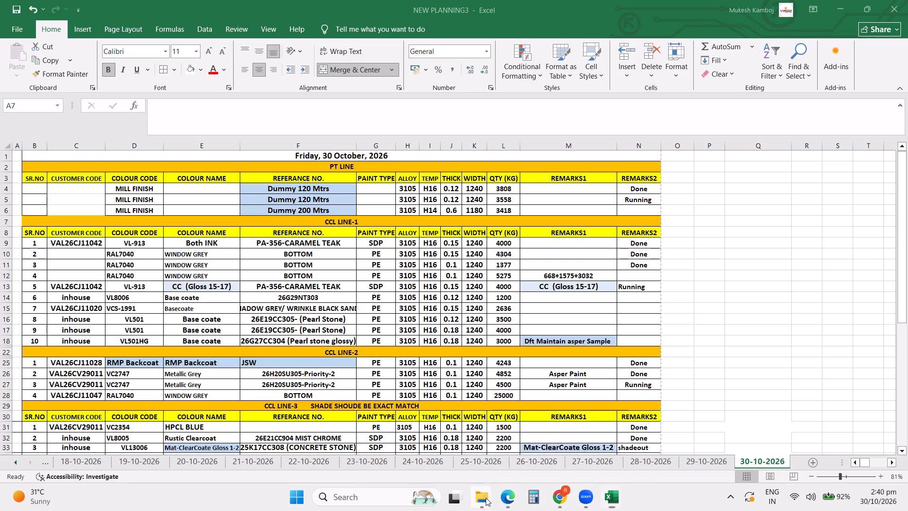
pyautogui.click(564, 444)
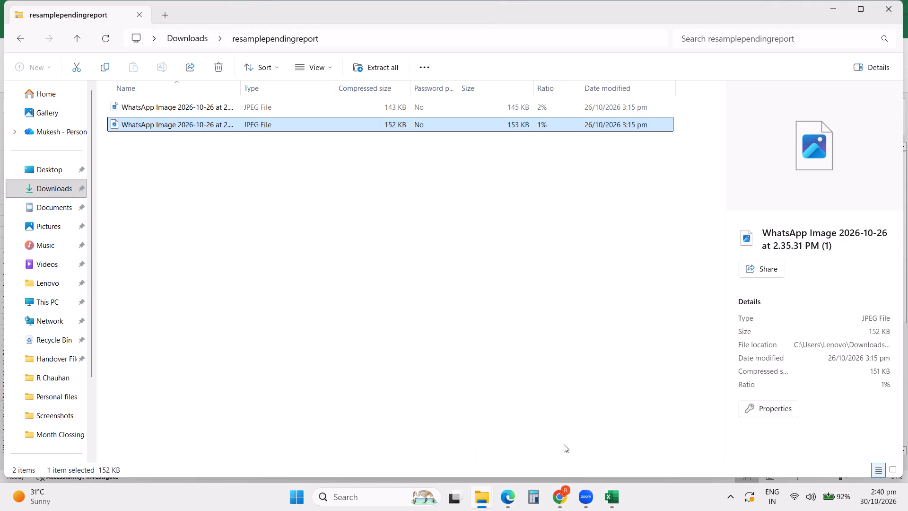
pyautogui.click(608, 496)
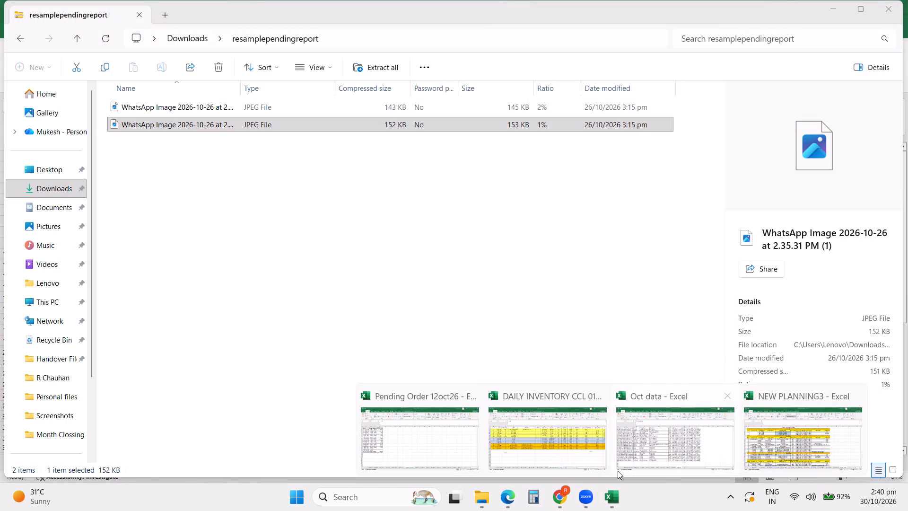
pyautogui.click(537, 439)
pyautogui.click(207, 228)
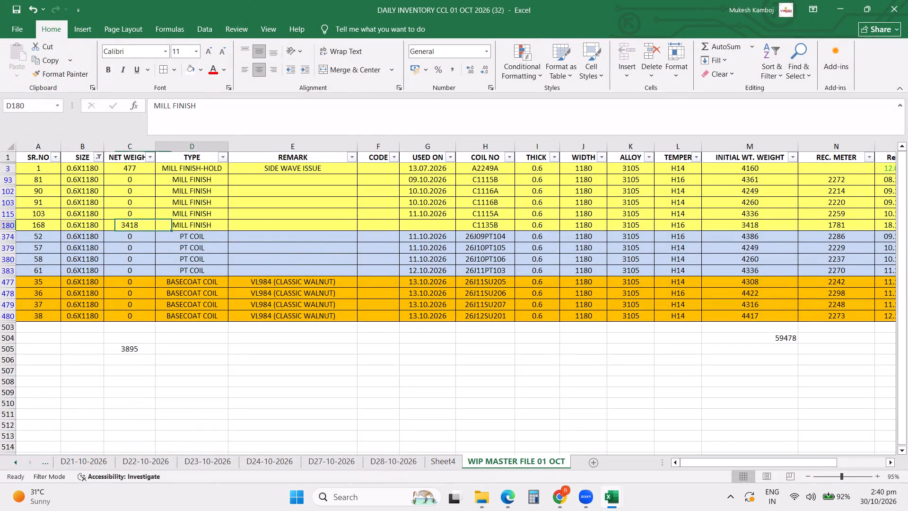
pyautogui.click(103, 158)
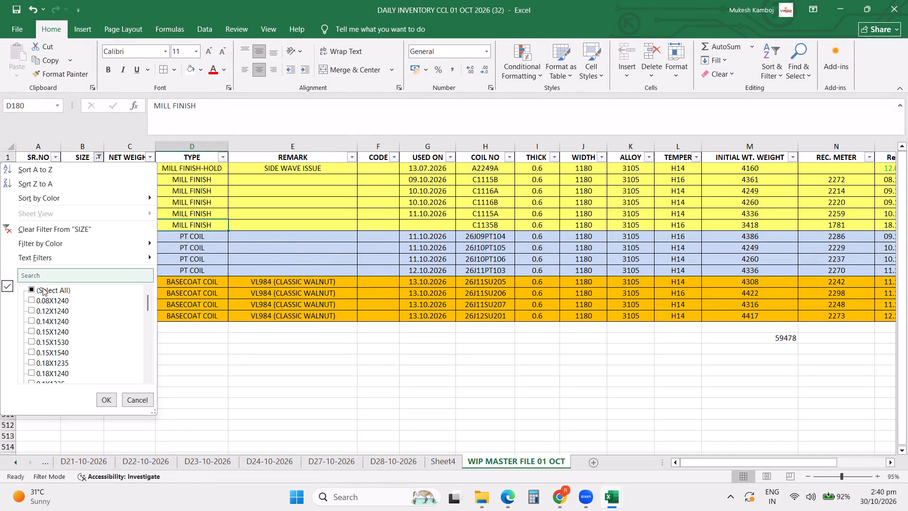
pyautogui.tripleClick(43, 288)
pyautogui.scroll(-5, 55, 326)
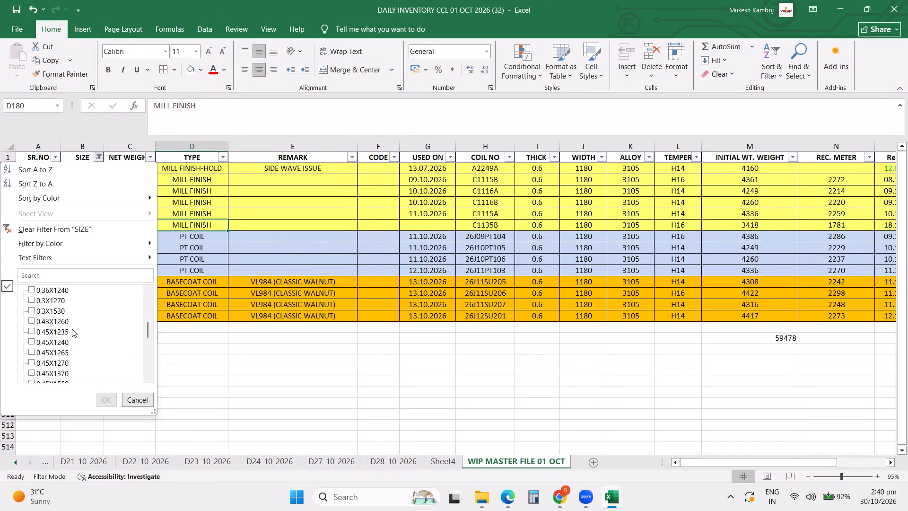
pyautogui.scroll(2, 72, 328)
pyautogui.click(57, 300)
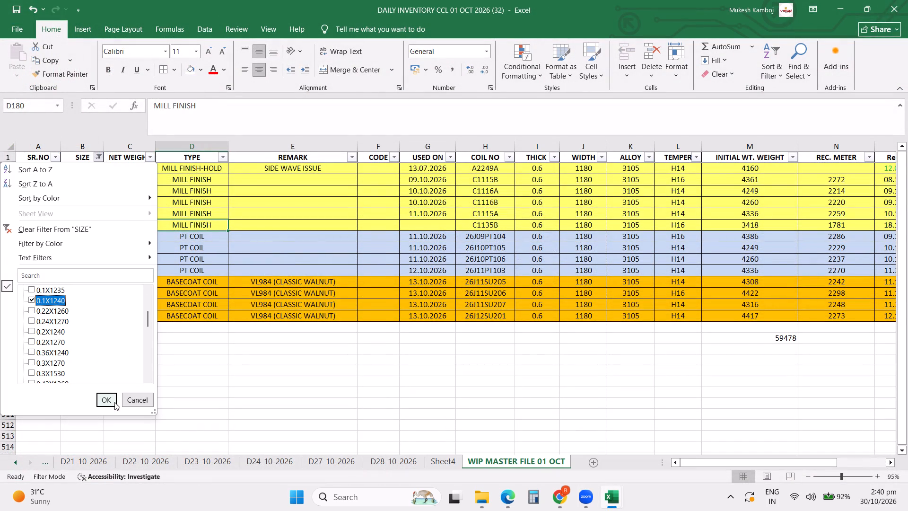
pyautogui.click(107, 399)
pyautogui.scroll(4, 189, 338)
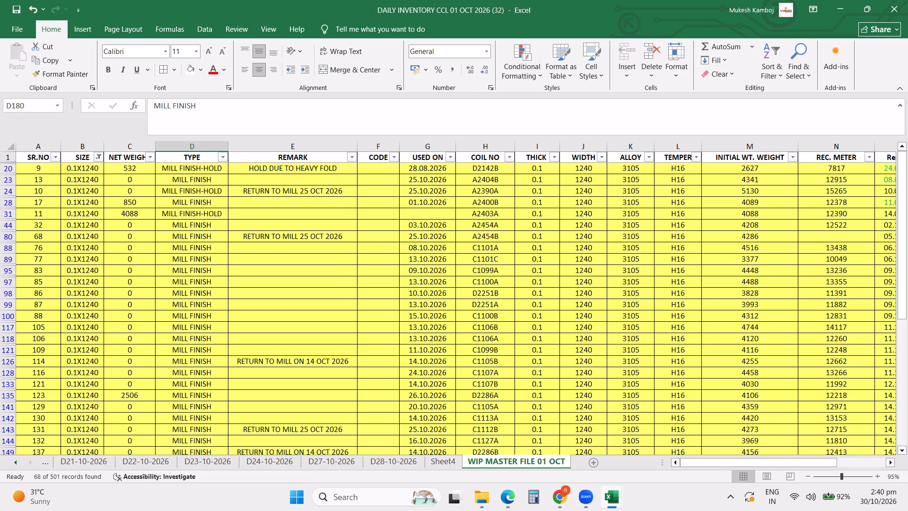
# In the DAILY INVENTORY workbook, filter the net weight column of WIP MASTER FILE 01 OCT to exclude zero-weight 0.1X1240 coils.
pyautogui.click(148, 161)
pyautogui.click(34, 297)
pyautogui.click(110, 397)
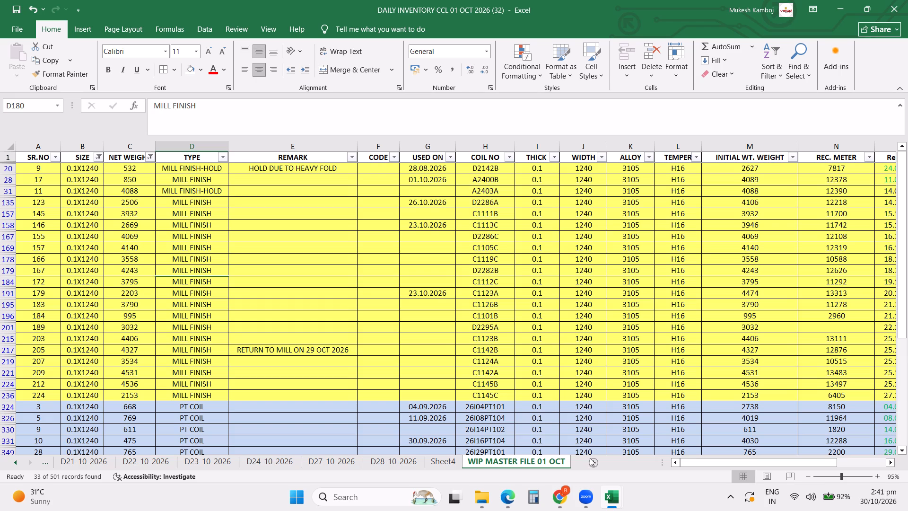
# In NEW PLANNING3, insert a row above CCL LINE-1 on the 30-10-2026 sheet and fill it with a copy of PT LINE row 5.
pyautogui.click(613, 501)
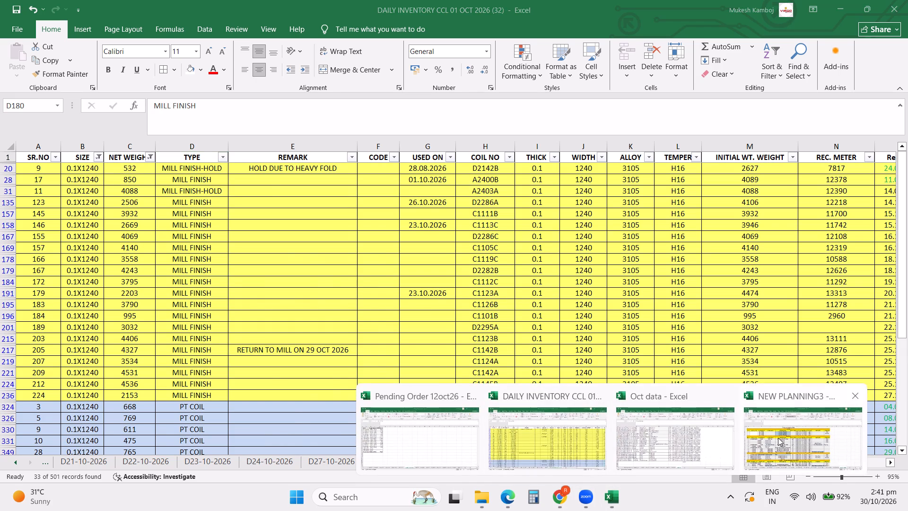
pyautogui.click(789, 435)
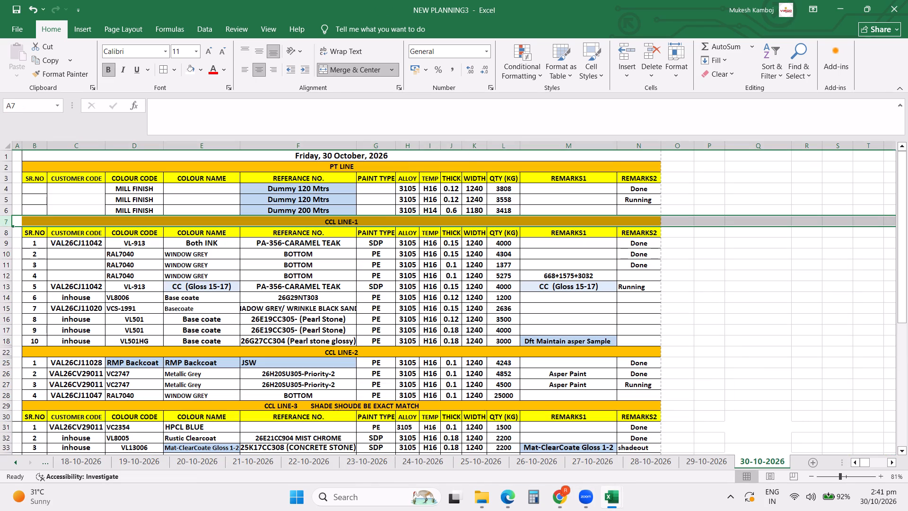
pyautogui.hotkey('ctrl', 'shift', '=')
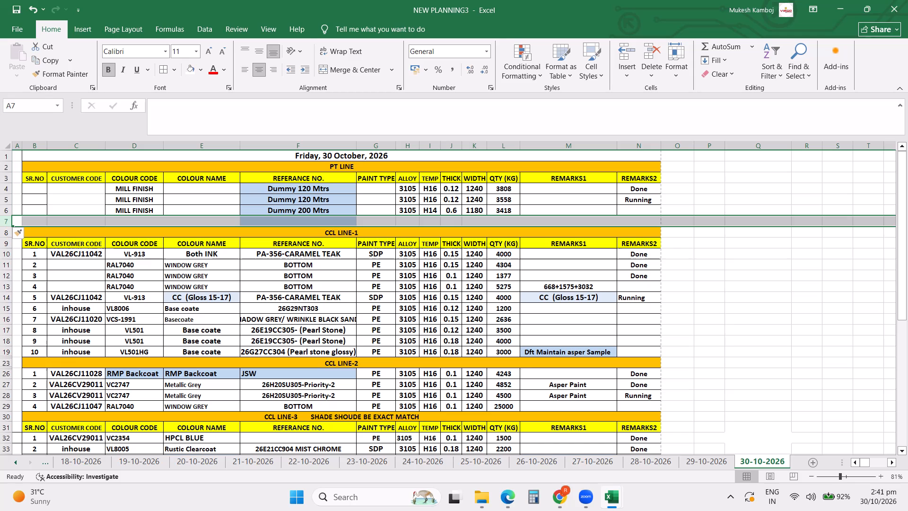
pyautogui.click(5, 200)
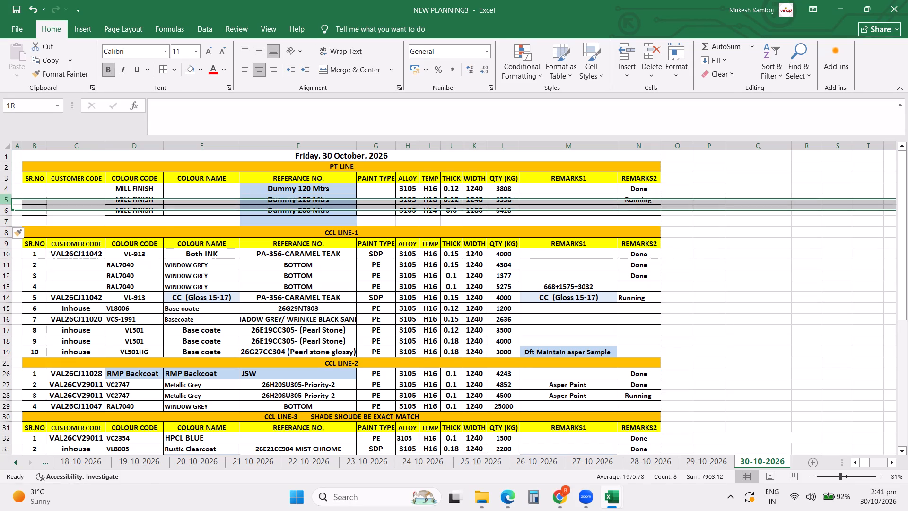
pyautogui.hotkey('ctrl', 'c')
pyautogui.click(7, 220)
pyautogui.hotkey('ctrl', 'v')
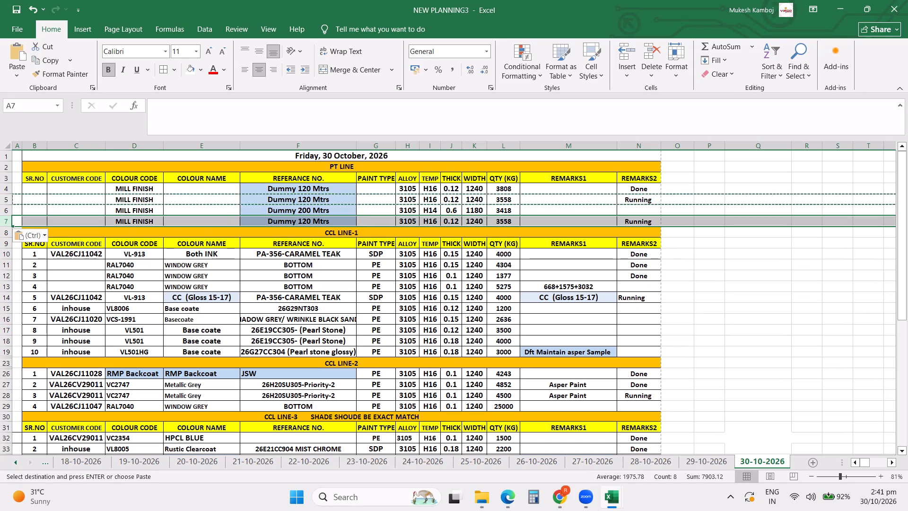
# Set the thickness of the copied PT LINE coil in row 7 to 0.10.
pyautogui.click(458, 219)
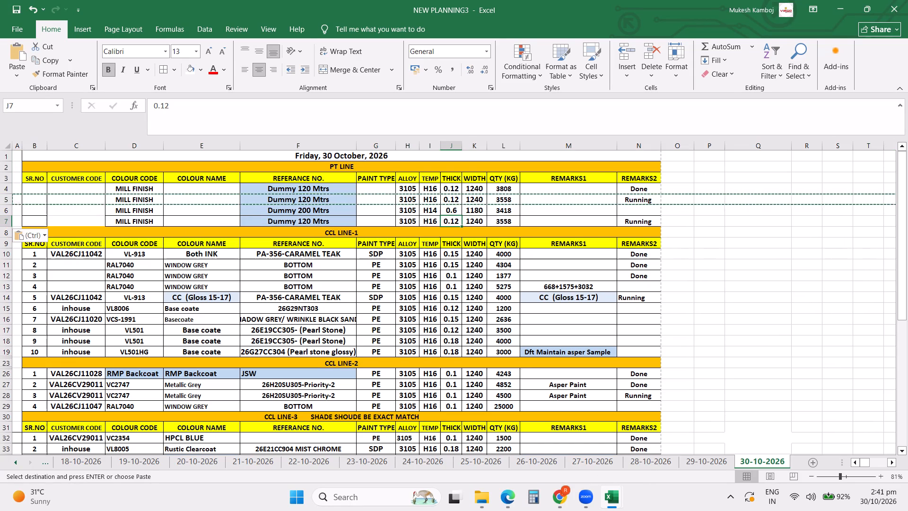
pyautogui.write('.10')
pyautogui.press('Right')
pyautogui.press('Right')
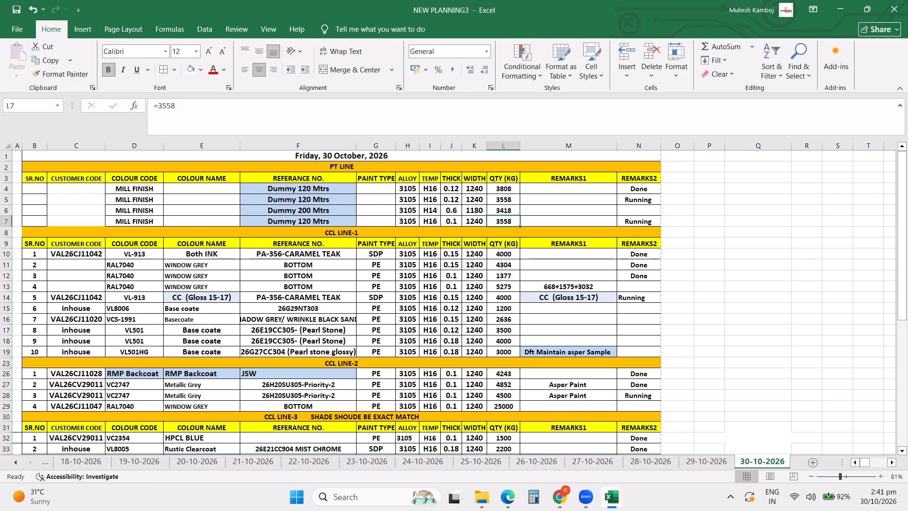
# Switch to CCL ORDER PROCESS 2025 in Chrome, dismiss the transfer message and open the ORDER UPDATE sheet.
pyautogui.click(563, 497)
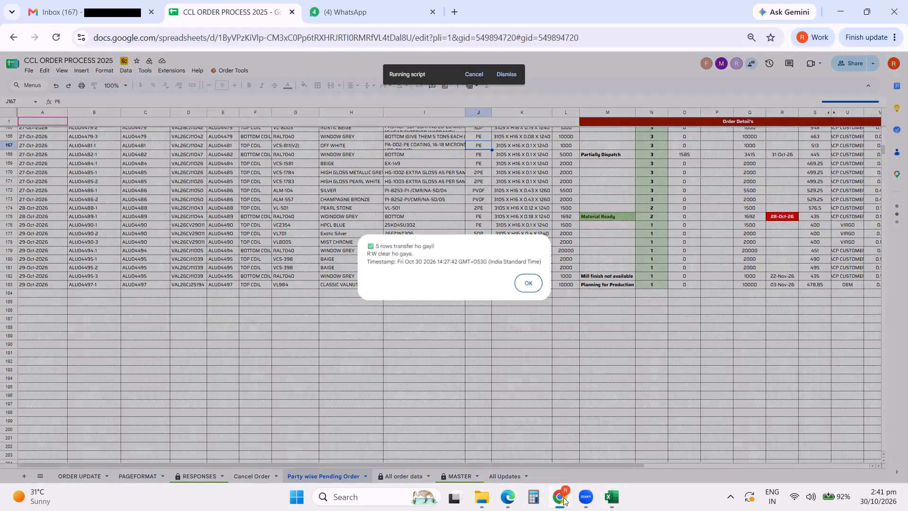
pyautogui.click(528, 281)
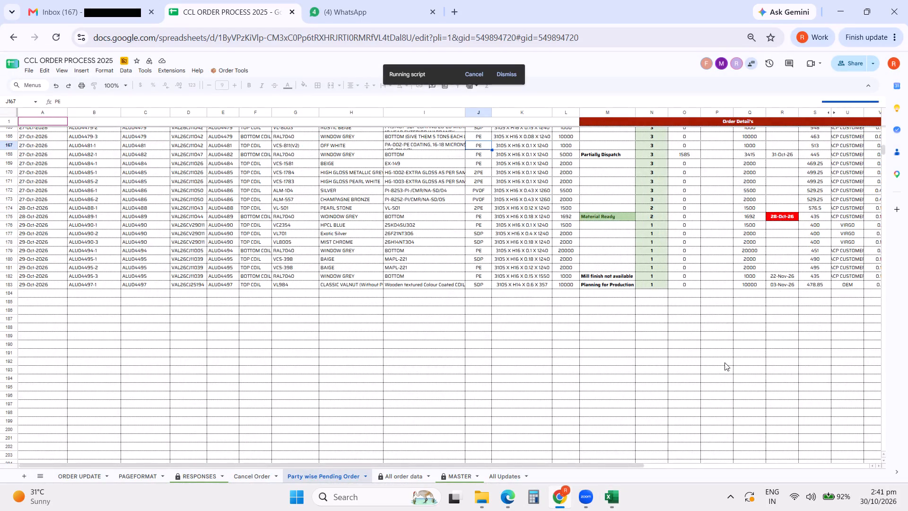
pyautogui.click(87, 477)
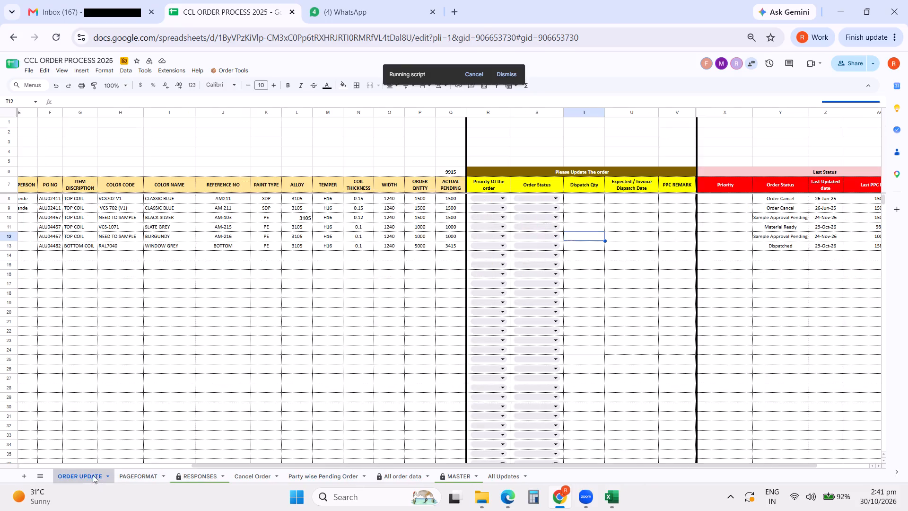
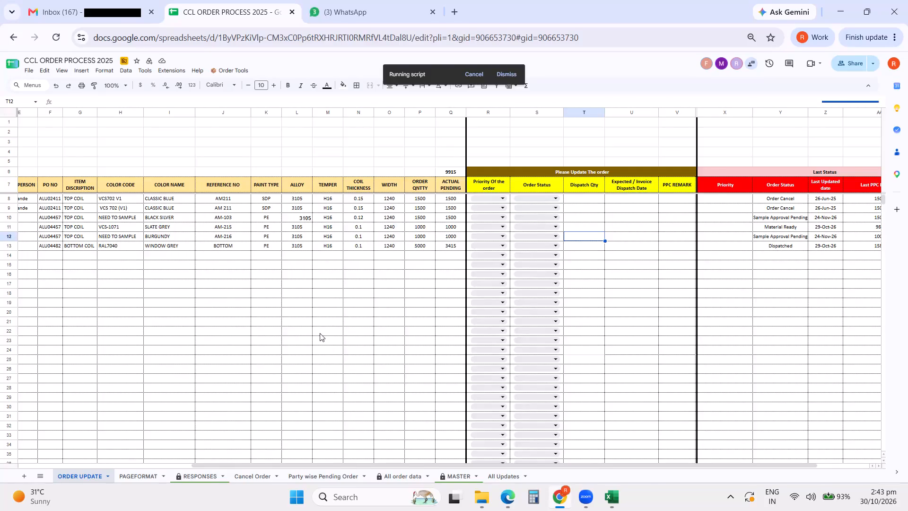
# Switch to the Pending Order 12oct26 workbook, clear Sheet32's balance weight filter and refresh all pivot data.
pyautogui.click(613, 499)
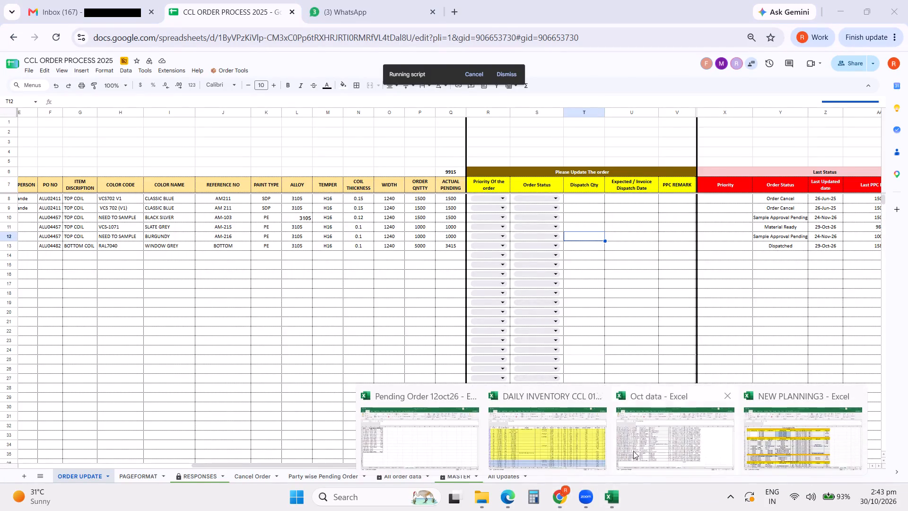
pyautogui.click(431, 430)
pyautogui.click(248, 464)
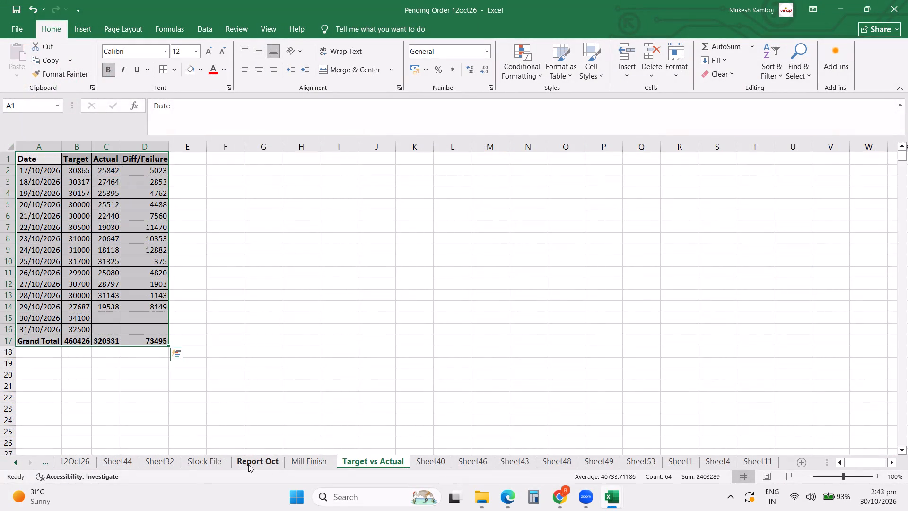
pyautogui.click(197, 465)
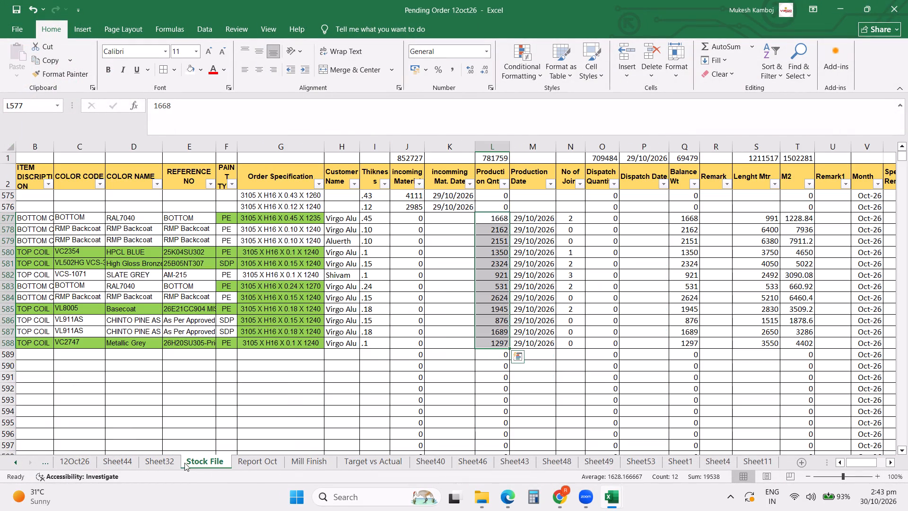
pyautogui.click(168, 462)
pyautogui.scroll(4, 350, 302)
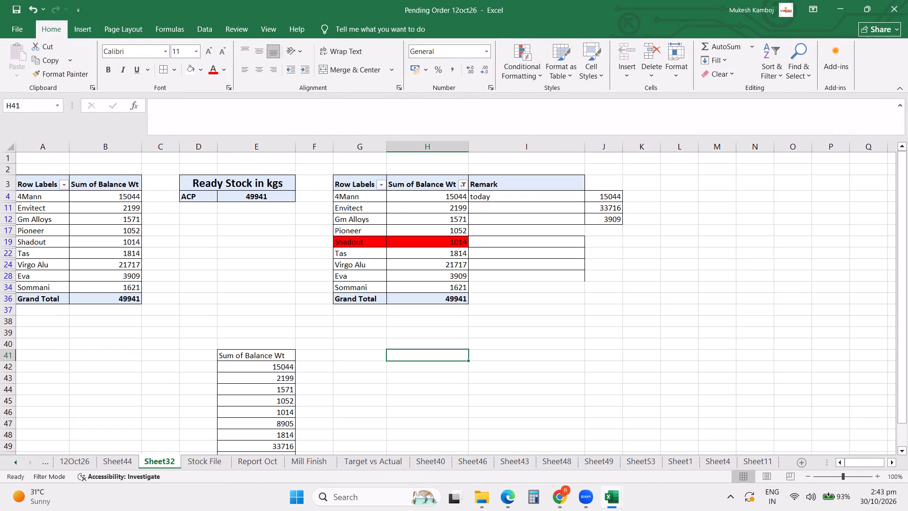
pyautogui.click(463, 186)
pyautogui.click(409, 261)
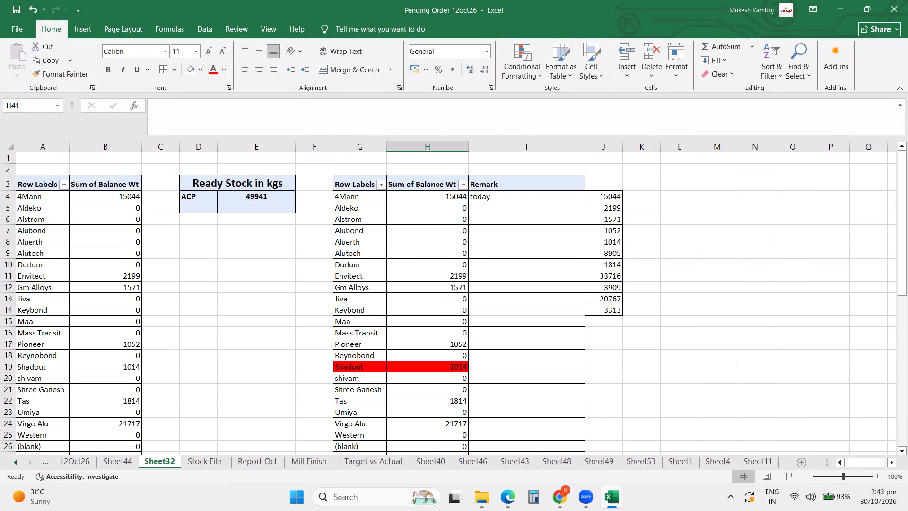
pyautogui.click(208, 29)
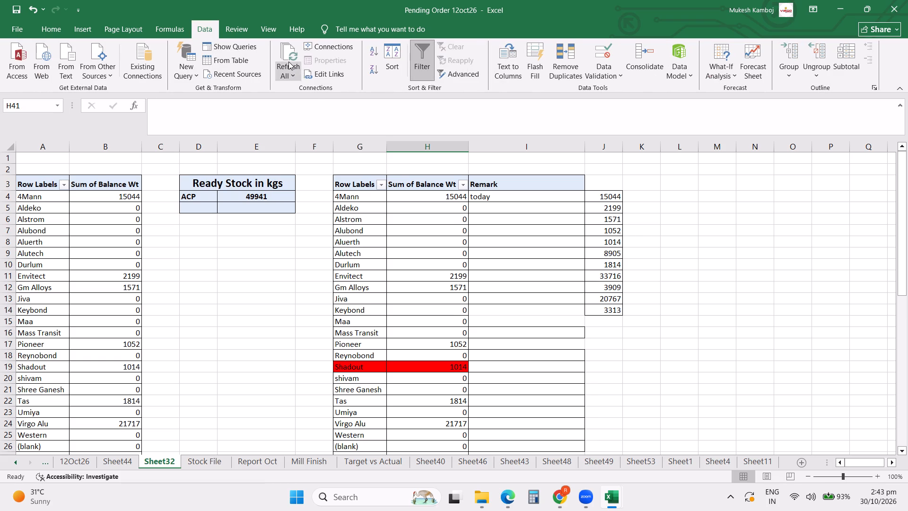
pyautogui.click(288, 62)
pyautogui.click(309, 93)
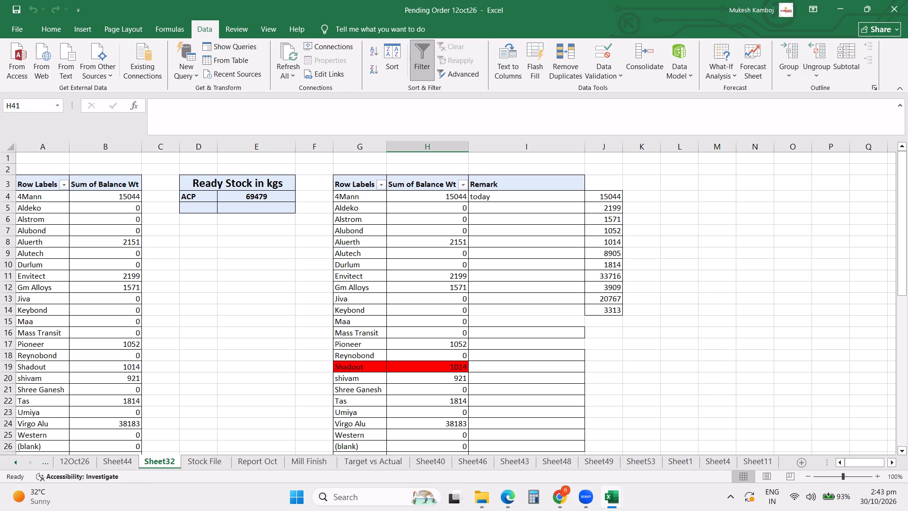
# Filter the Sum of Balance Wt column beside Remark on Sheet32 to exclude 0.
pyautogui.click(537, 261)
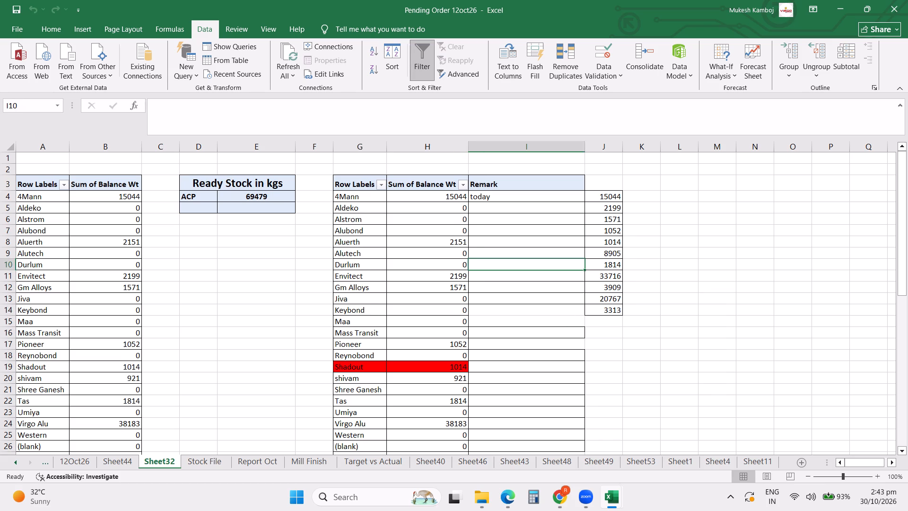
pyautogui.click(463, 186)
pyautogui.click(353, 329)
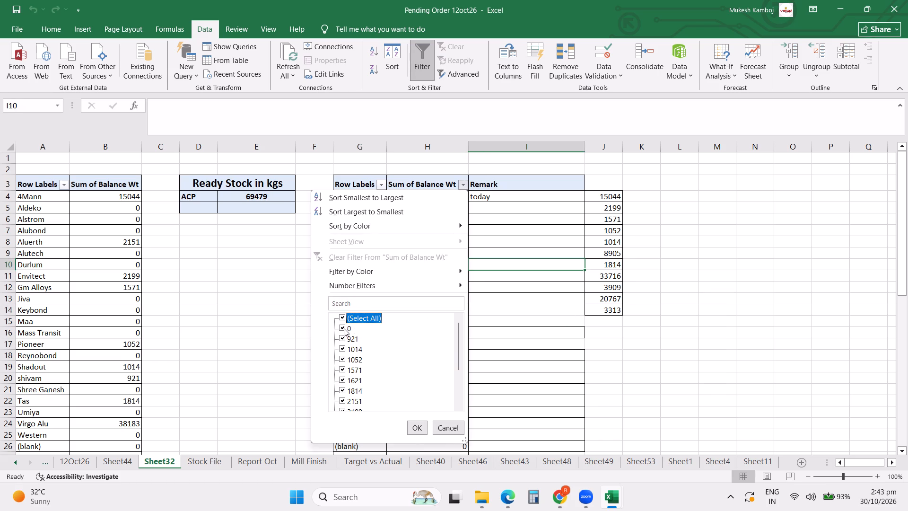
pyautogui.click(343, 328)
pyautogui.click(415, 432)
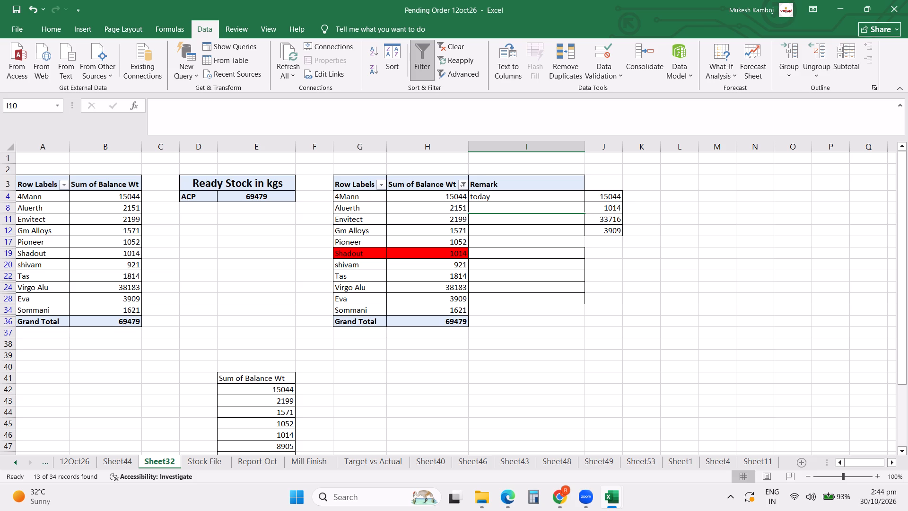
pyautogui.scroll(1, 545, 357)
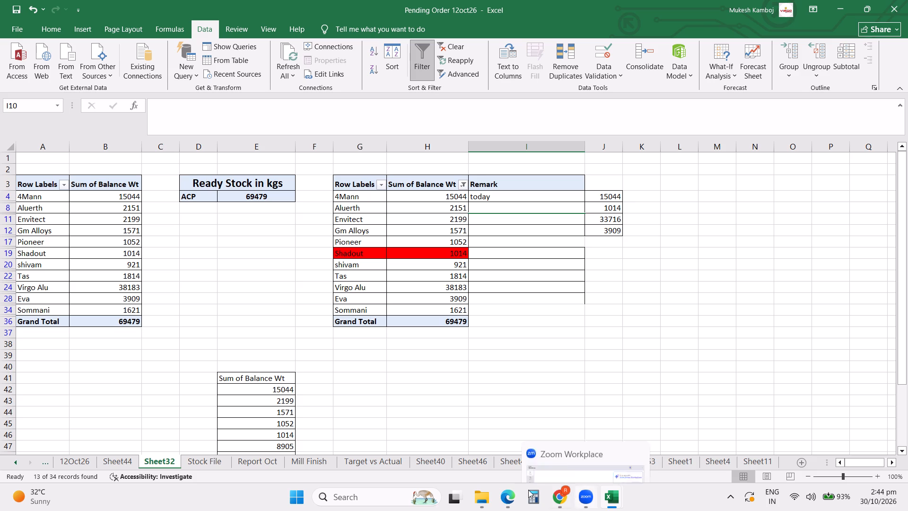
# On the Stock File sheet, copy the bottom coil RAL7040 PE details from row 583 into columns B to F of row 589.
pyautogui.click(254, 461)
pyautogui.click(201, 460)
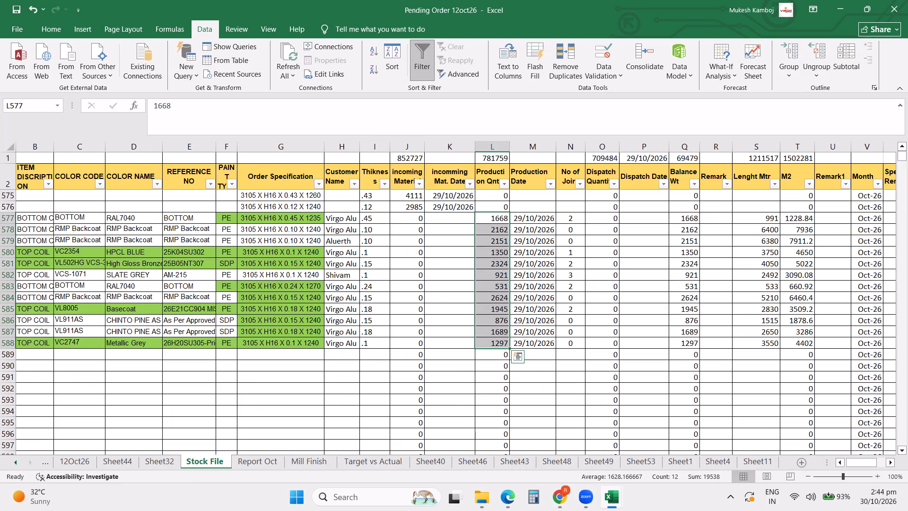
pyautogui.moveTo(38, 287); pyautogui.dragTo(218, 289)
pyautogui.hotkey('ctrl', 'c')
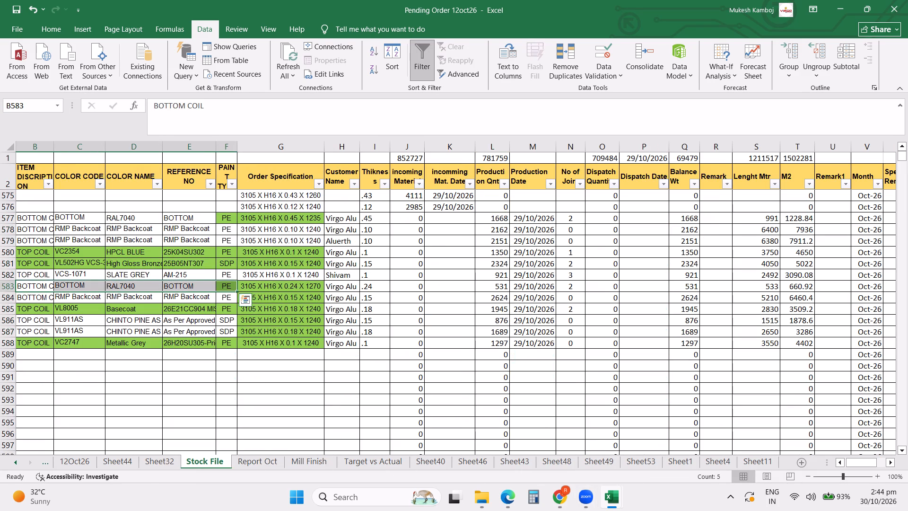
pyautogui.click(36, 352)
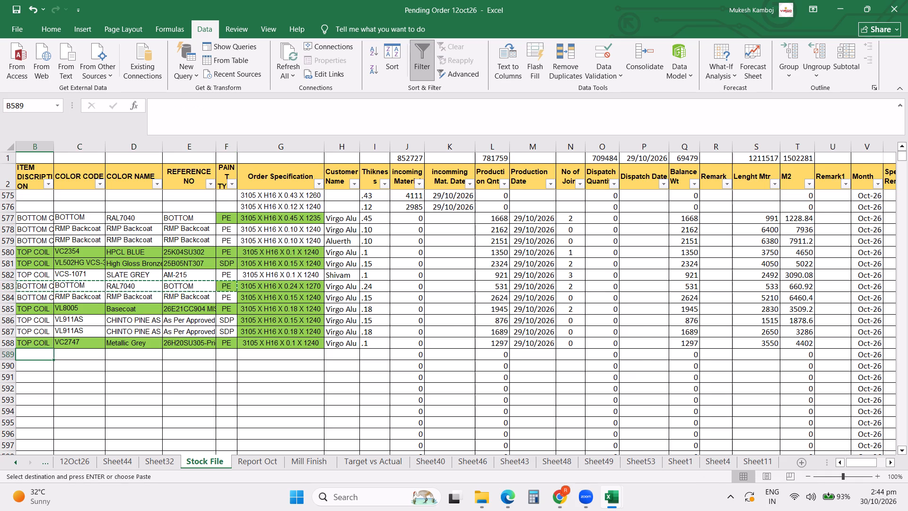
pyautogui.press('Left')
pyautogui.press('Left')
pyautogui.press('Right')
pyautogui.press('Right')
pyautogui.press('Left')
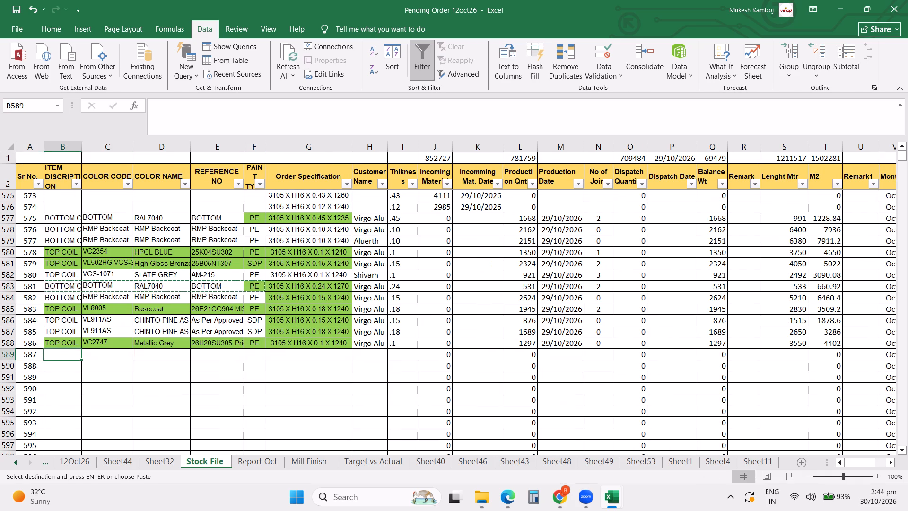
pyautogui.hotkey('ctrl', 'v')
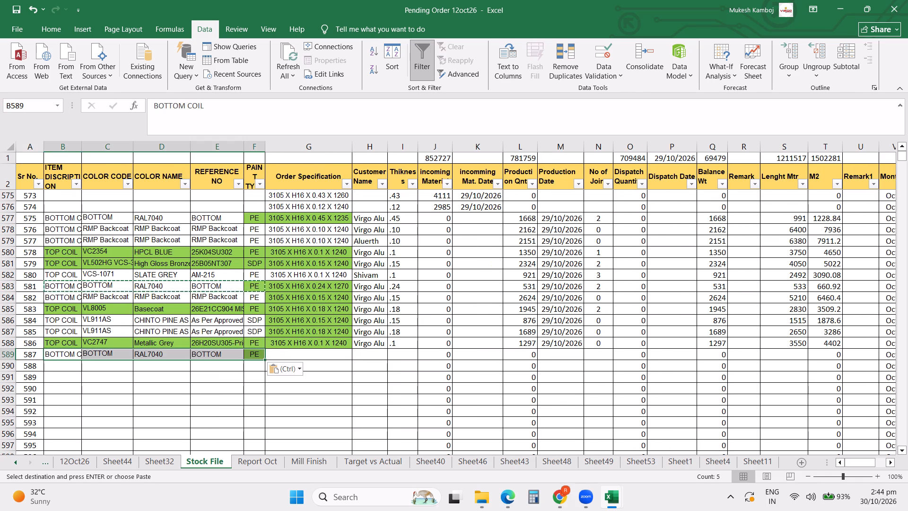
# Copy the order specification 3105 X H16 X 0.15 X 1240 from row 581 into row 589.
pyautogui.click(291, 264)
pyautogui.hotkey('ctrl', 'c')
pyautogui.click(278, 354)
pyautogui.hotkey('ctrl', 'v')
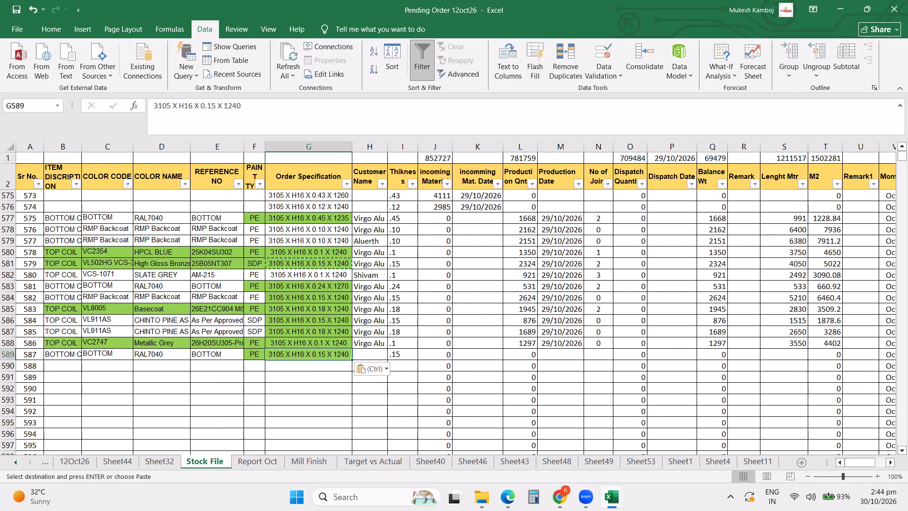
# Enter Umiya as the customer name in row 589.
pyautogui.click(378, 353)
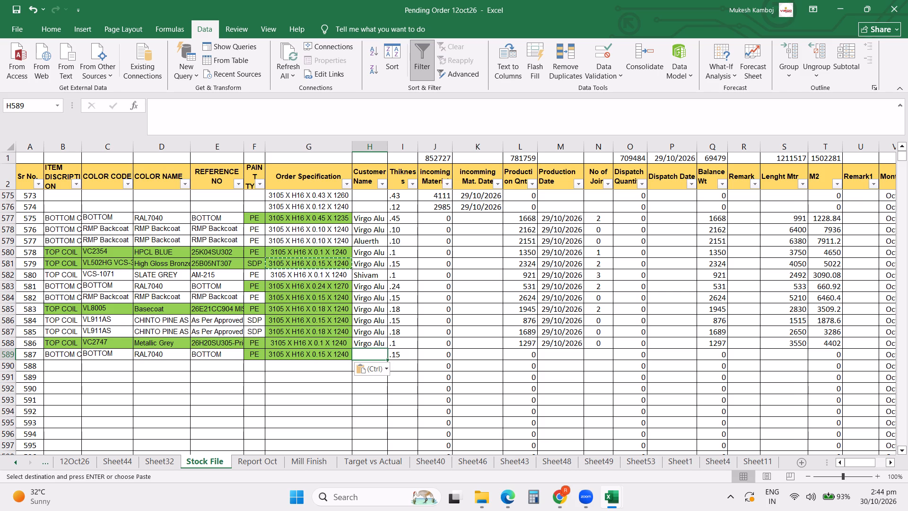
pyautogui.write('um')
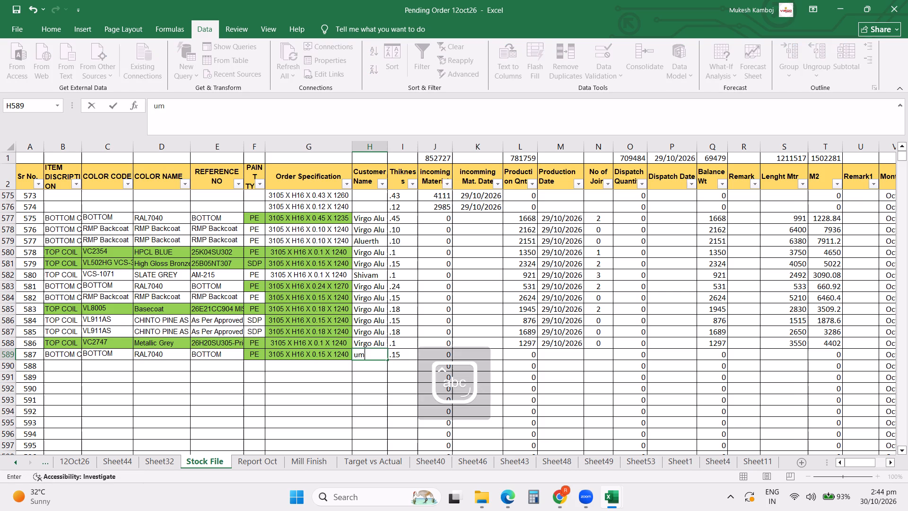
pyautogui.write('iya')
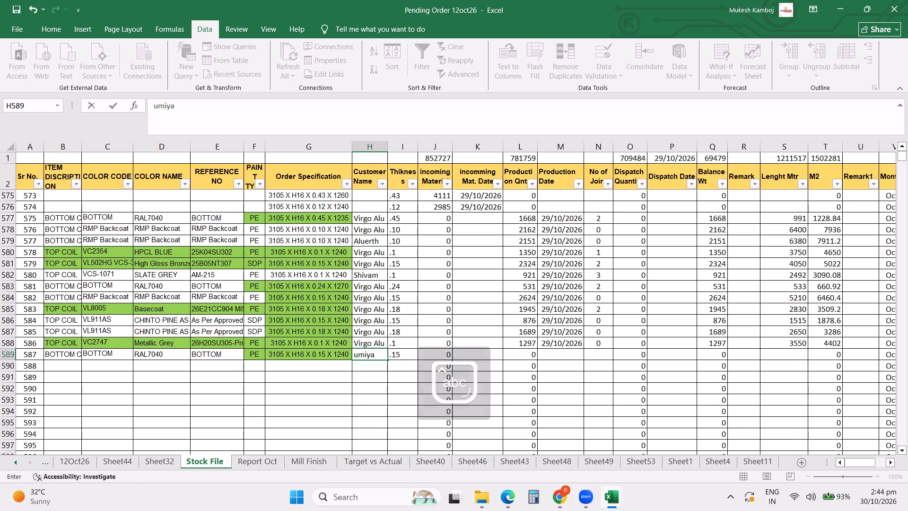
pyautogui.press('BackSpace')
pyautogui.press('BackSpace')
pyautogui.press('BackSpace')
pyautogui.press('BackSpace')
pyautogui.press('BackSpace')
pyautogui.press('BackSpace')
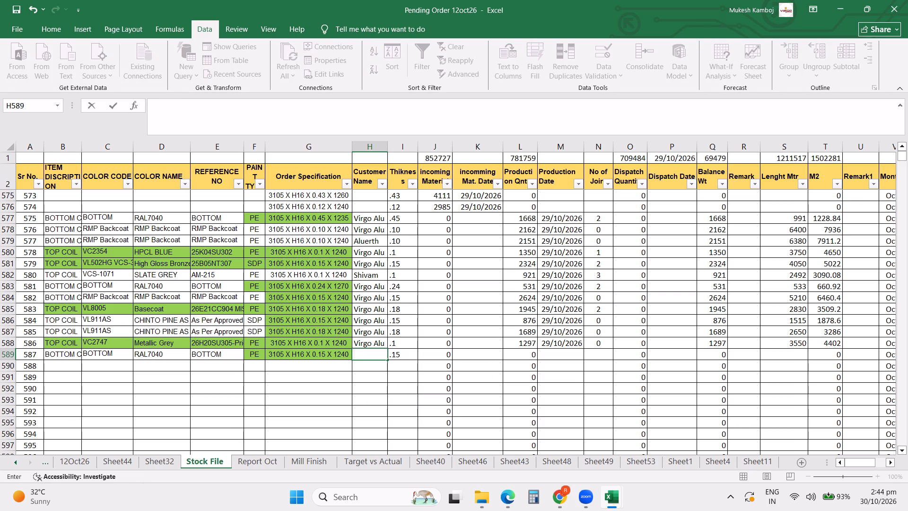
pyautogui.hotkey('shift', 'u')
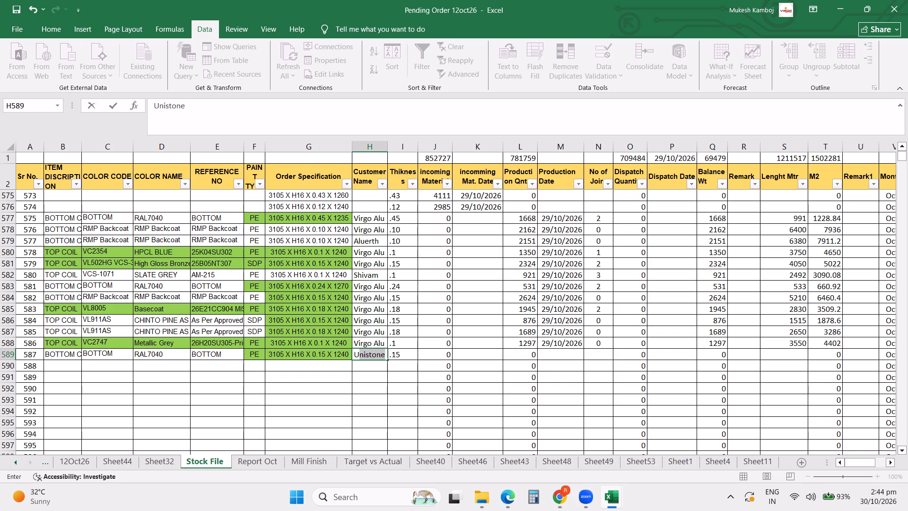
pyautogui.write('miya')
pyautogui.press('Return')
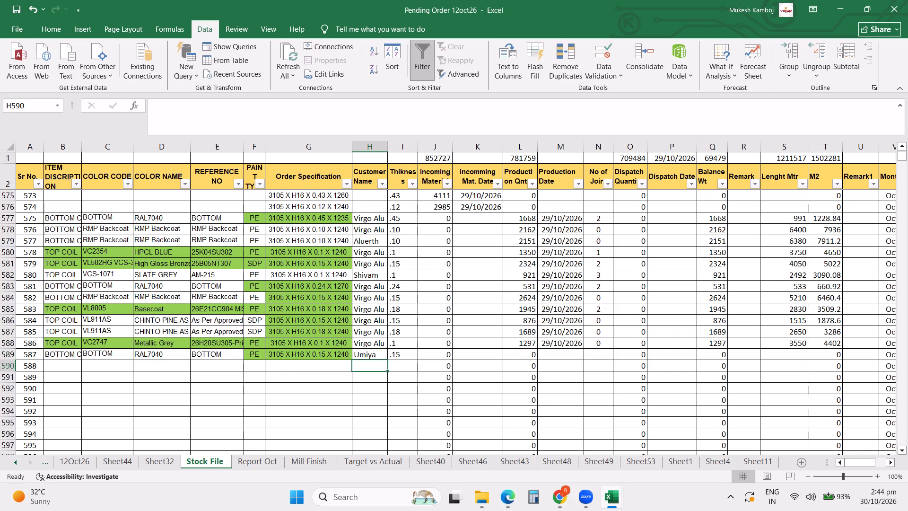
# Set row 589's production quantity to 2156 and its production date to 30/10/2026.
pyautogui.click(511, 355)
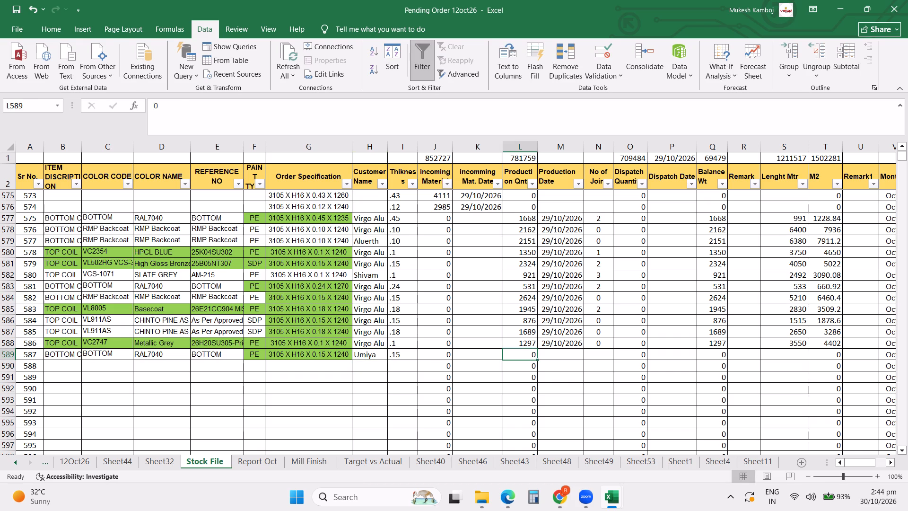
pyautogui.write('2156')
pyautogui.press('Return')
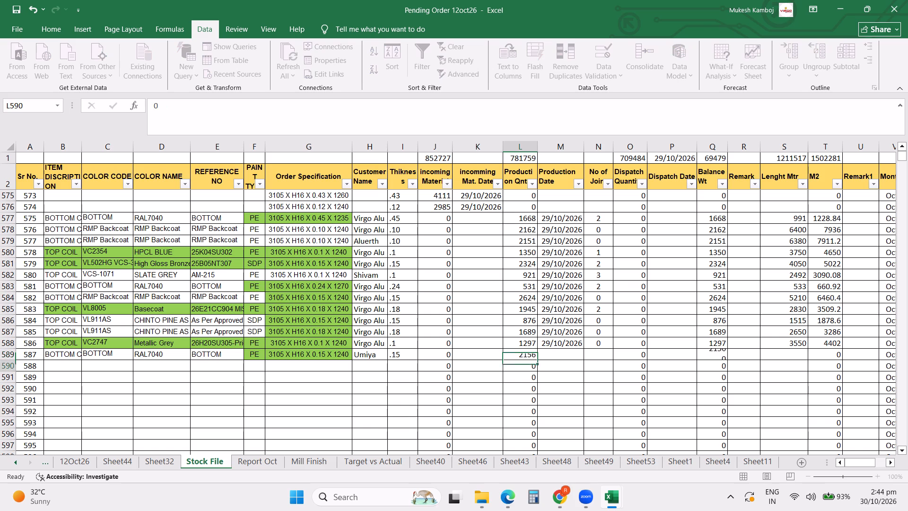
pyautogui.click(551, 354)
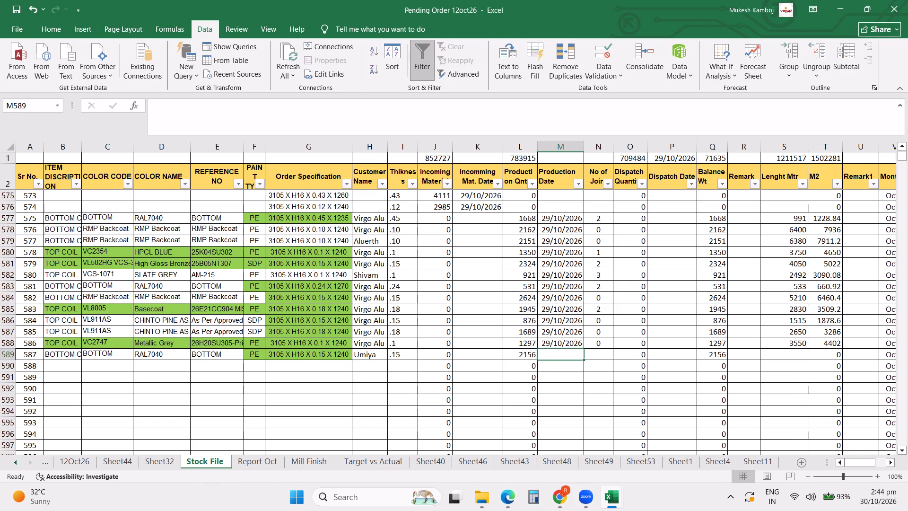
pyautogui.hotkey('ctrl', 'd')
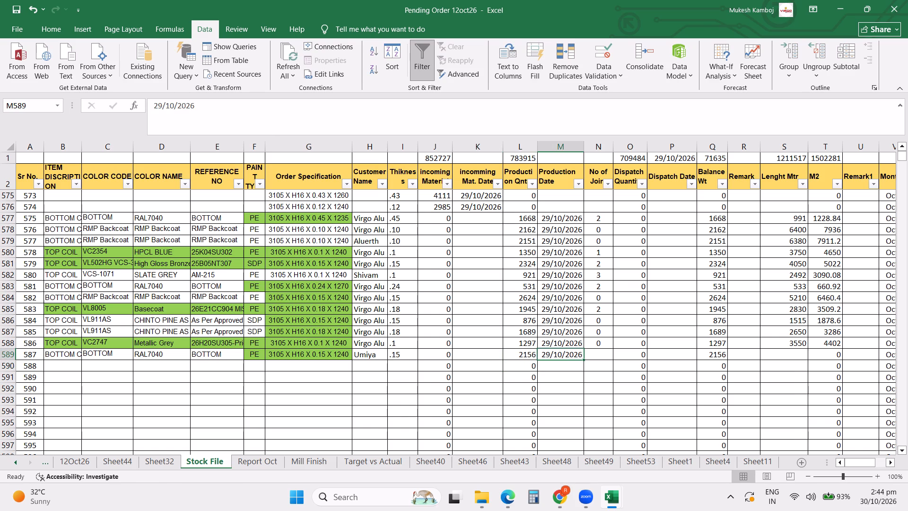
pyautogui.click(162, 104)
pyautogui.press('BackSpace')
pyautogui.press('BackSpace')
pyautogui.write('30')
pyautogui.press('Return')
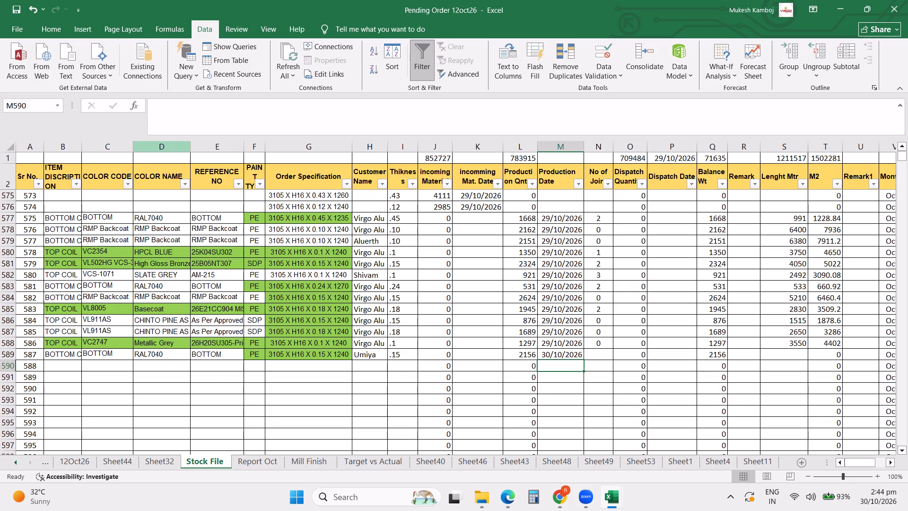
# Filter the Stock File's Production Date column to show only 30 October 2026.
pyautogui.click(579, 184)
pyautogui.click(479, 316)
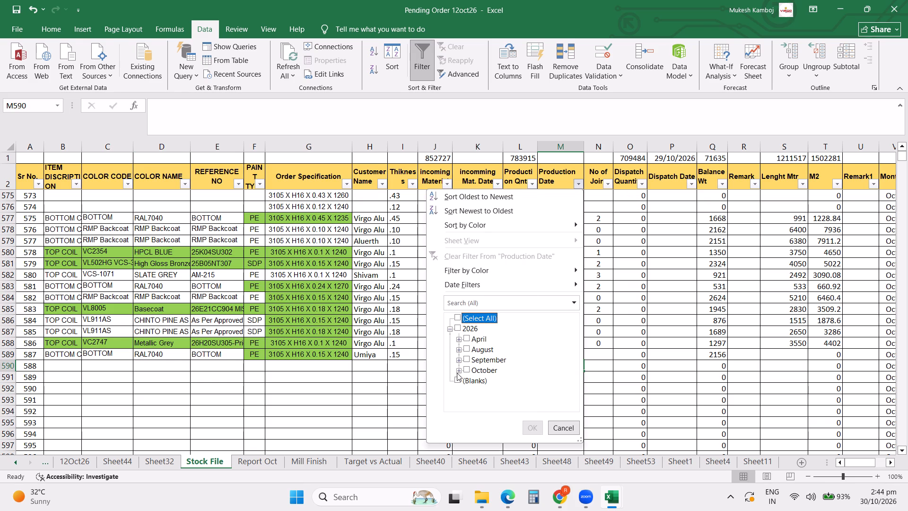
pyautogui.click(456, 371)
pyautogui.scroll(-13, 494, 397)
pyautogui.click(475, 393)
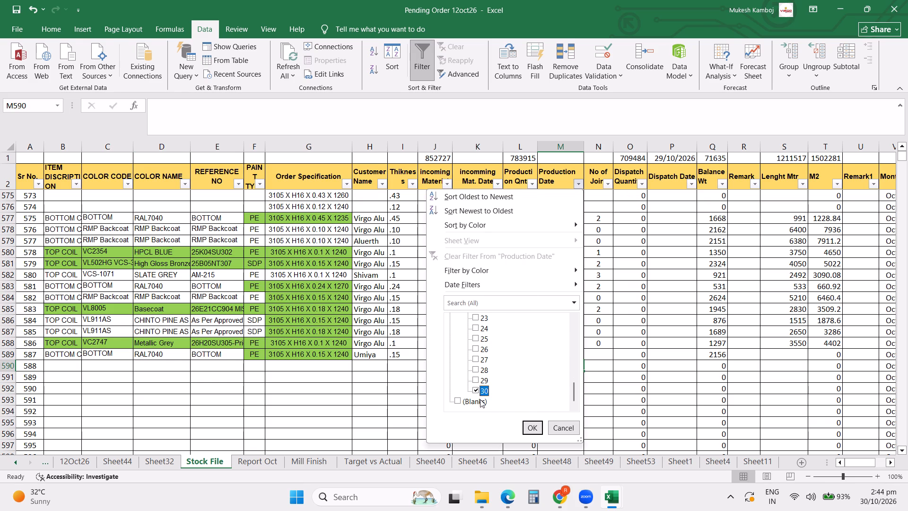
pyautogui.click(525, 427)
pyautogui.scroll(9, 542, 339)
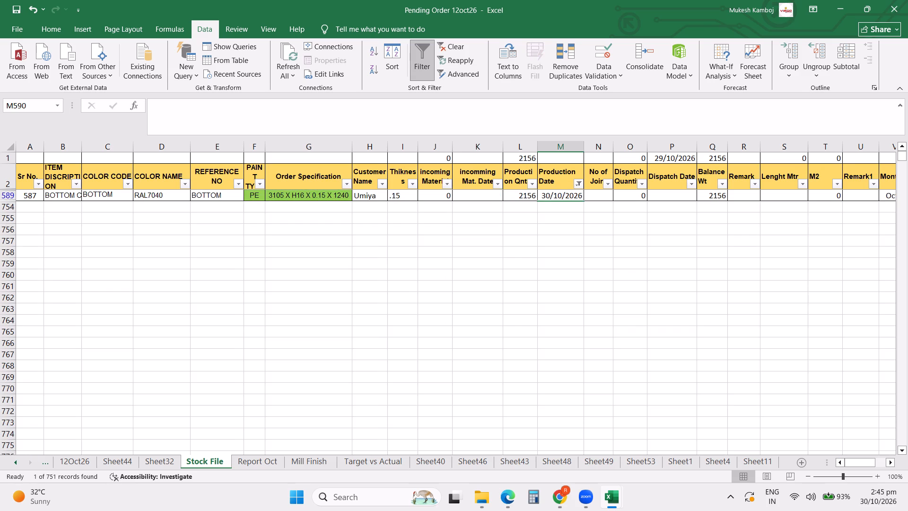
# Hide columns I to K, covering thickness, incoming material and incoming material date.
pyautogui.moveTo(403, 149); pyautogui.dragTo(476, 148)
pyautogui.rightClick(476, 148)
pyautogui.moveTo(512, 297); pyautogui.dragTo(506, 315)
pyautogui.moveTo(504, 318); pyautogui.dragTo(503, 322)
pyautogui.click(541, 346)
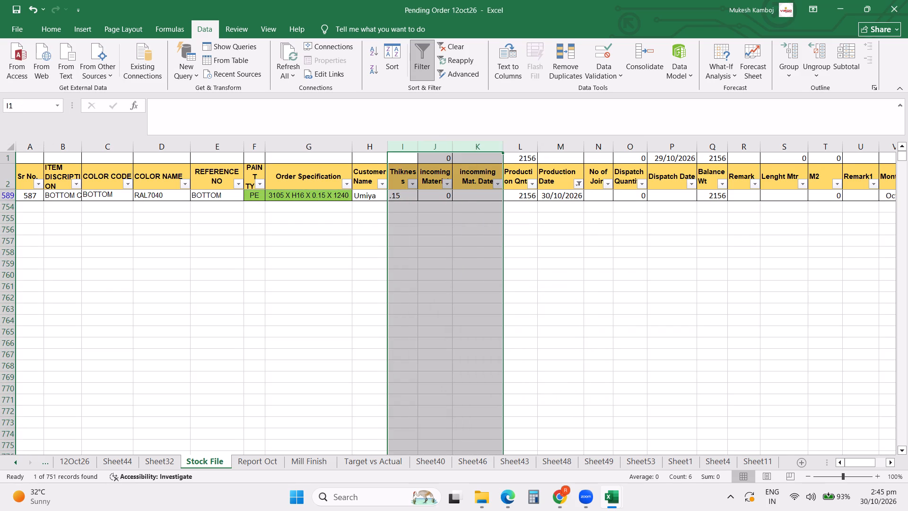
pyautogui.rightClick(460, 149)
pyautogui.click(491, 326)
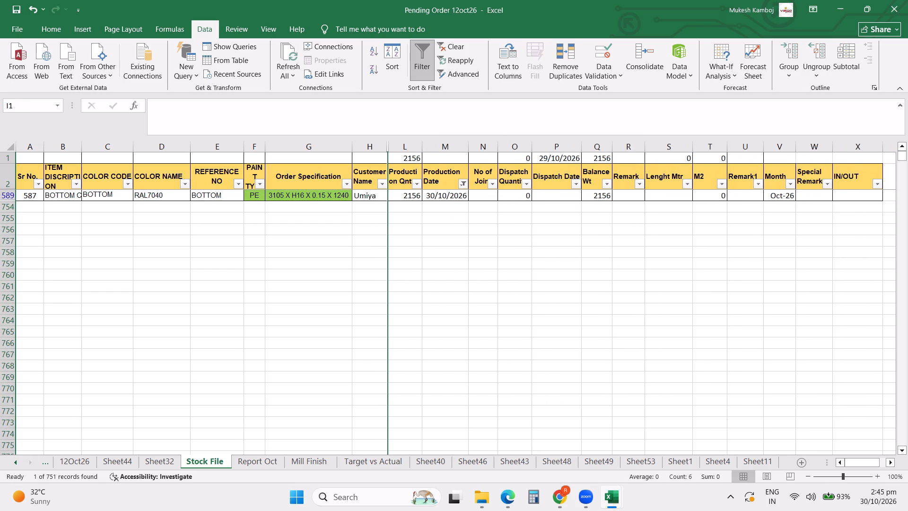
# Remove the green fill from the paint type and order specification cells in row 589.
pyautogui.moveTo(253, 193); pyautogui.dragTo(317, 197)
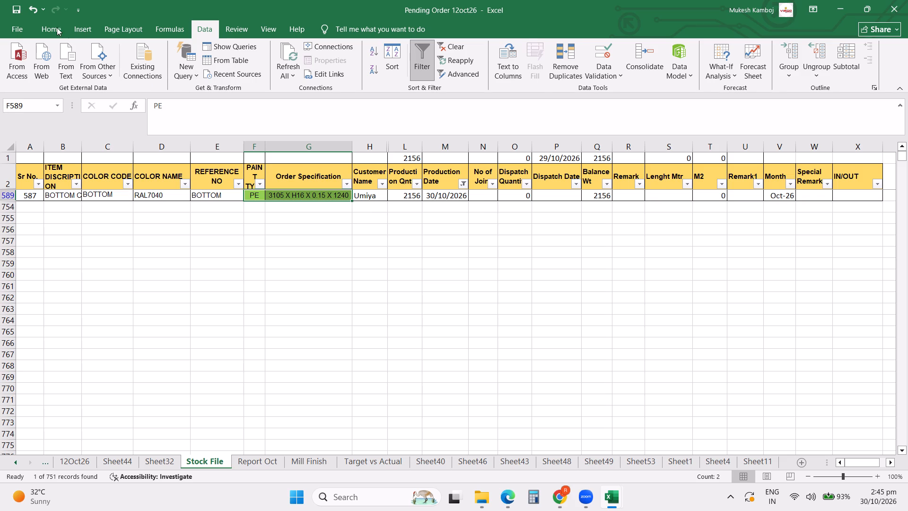
pyautogui.click(51, 25)
pyautogui.click(187, 73)
pyautogui.click(332, 249)
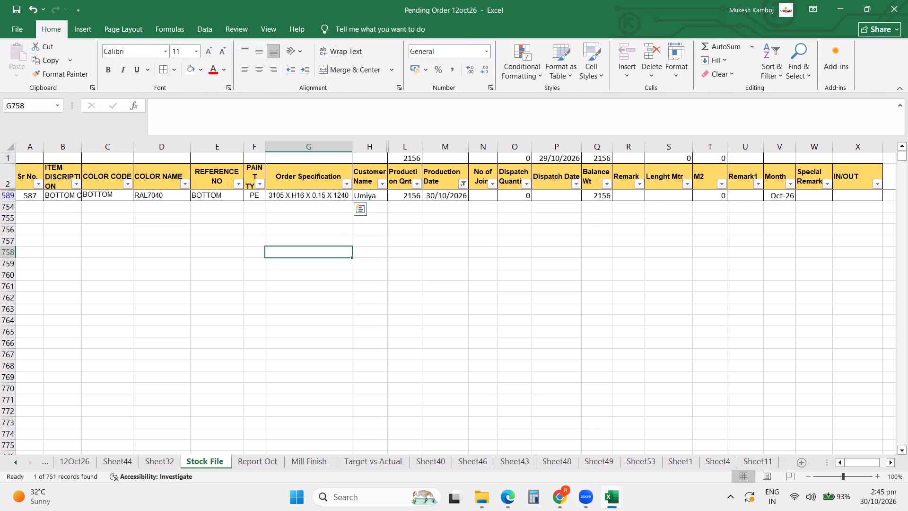
pyautogui.click(342, 269)
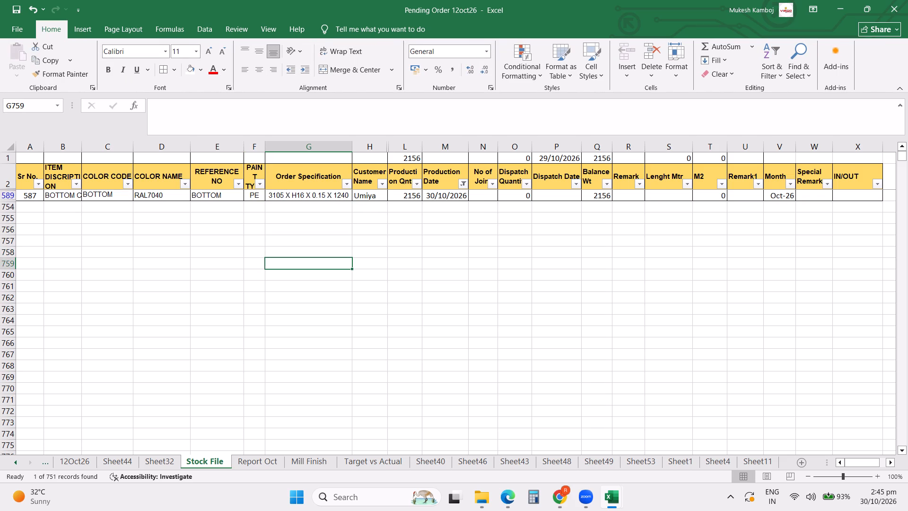
# Select the filtered Stock File block from the item description column through the production quantity column.
pyautogui.moveTo(72, 156); pyautogui.dragTo(408, 191)
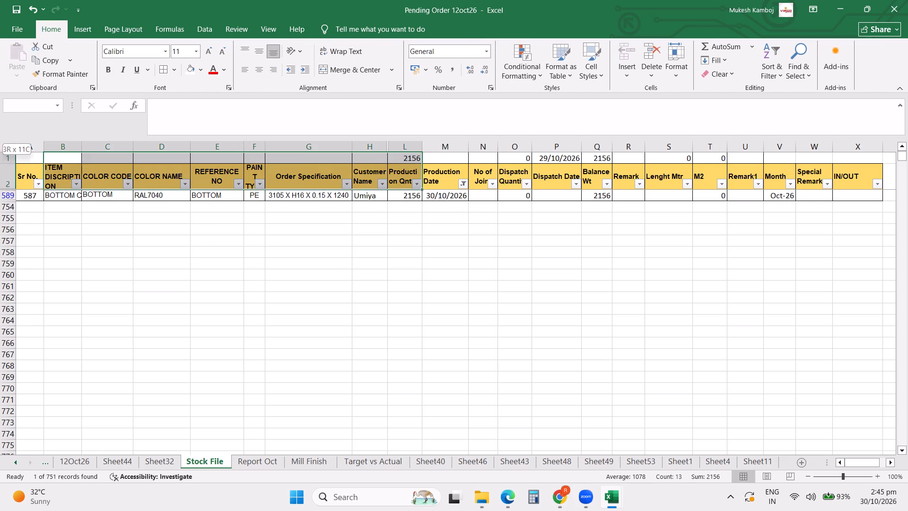
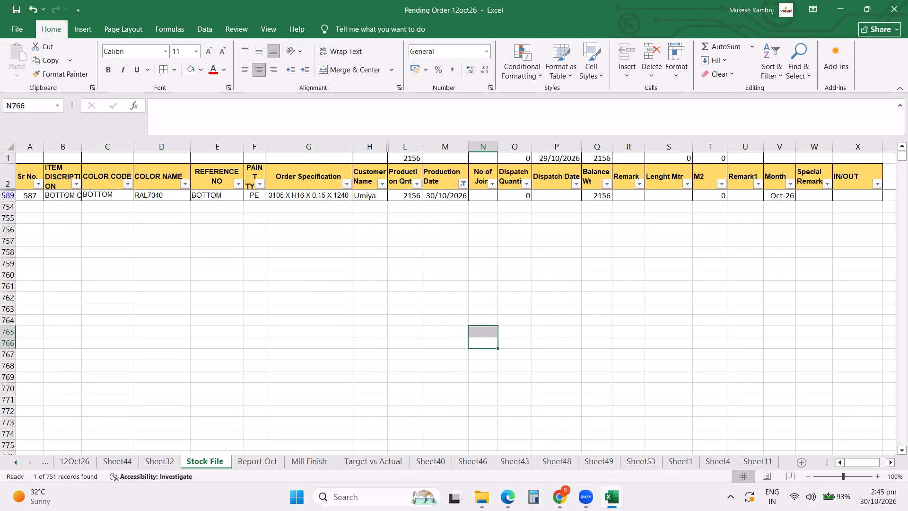
# Reselect the filtered 30/10/2026 production block, from the item description header through the production quantity in row 589.
pyautogui.moveTo(63, 171); pyautogui.dragTo(410, 199)
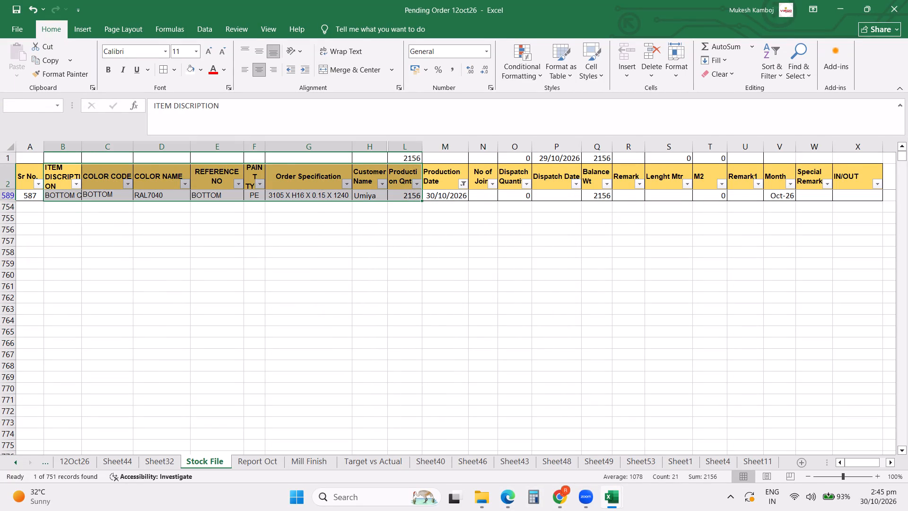
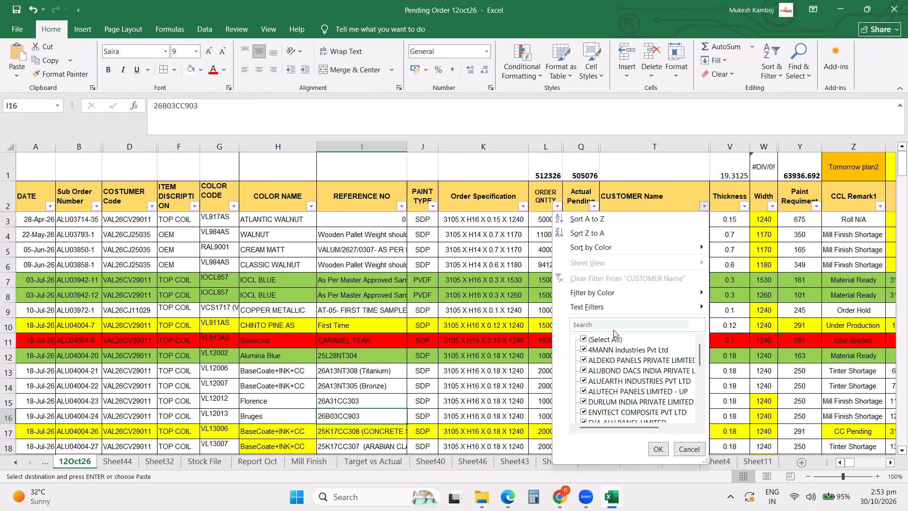
# Filter the pending orders on the 12Oct26 sheet to colour codes containing 701.
pyautogui.click(595, 345)
pyautogui.click(222, 223)
pyautogui.click(234, 203)
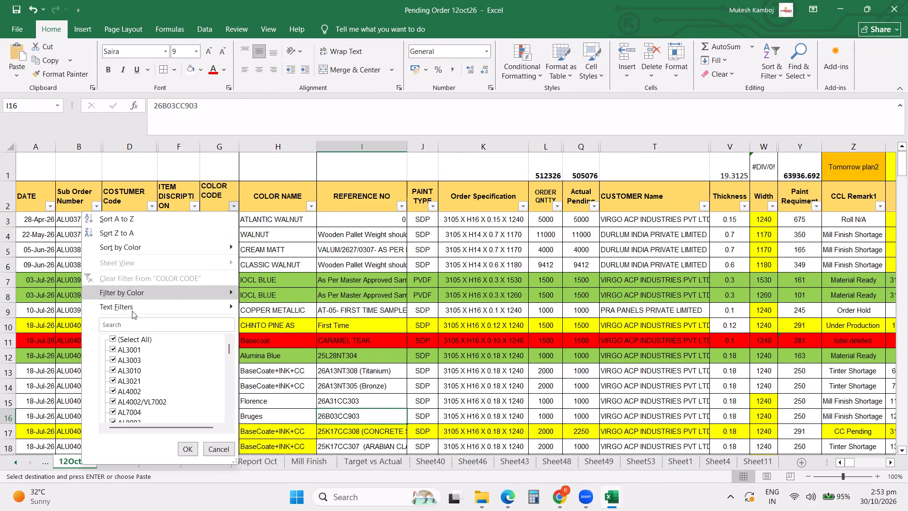
pyautogui.click(128, 324)
pyautogui.write('701')
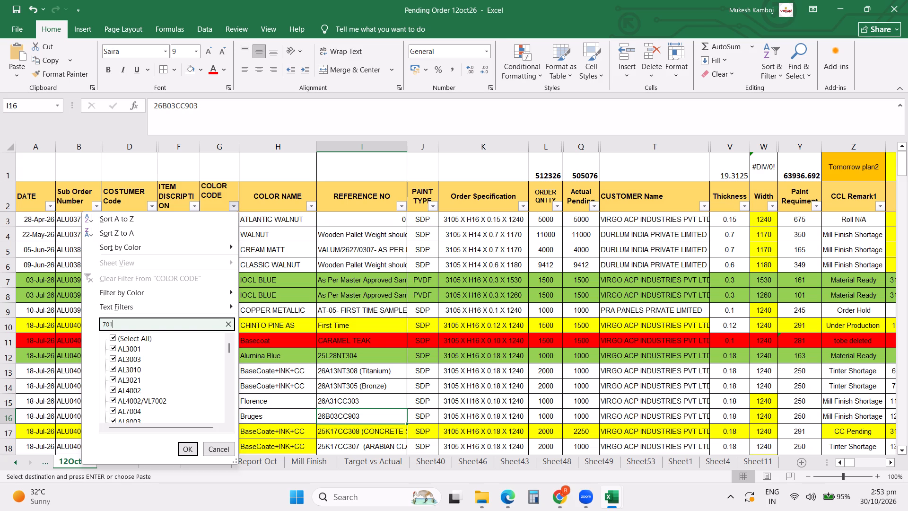
pyautogui.press('Return')
pyautogui.scroll(10, 281, 297)
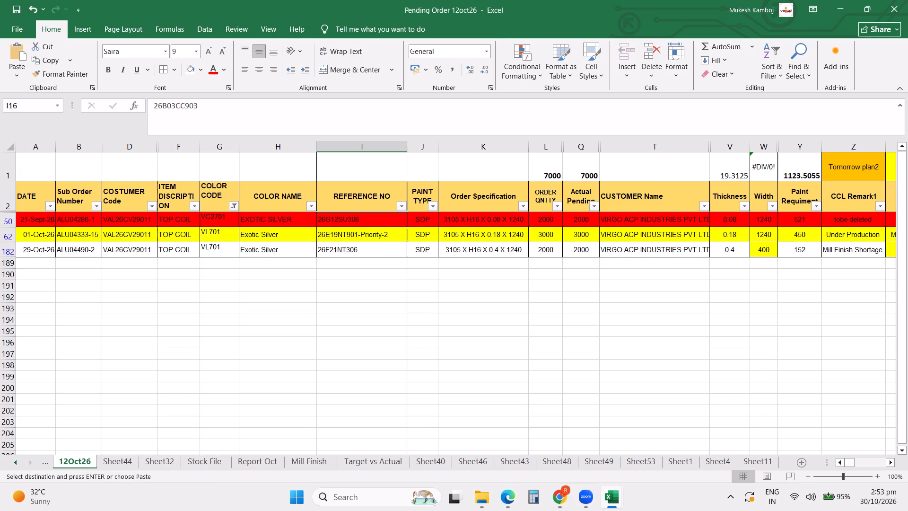
# Set the actual pending quantity of Exotic Silver order 26F21NT306 in row 182 to 1000.
pyautogui.click(581, 238)
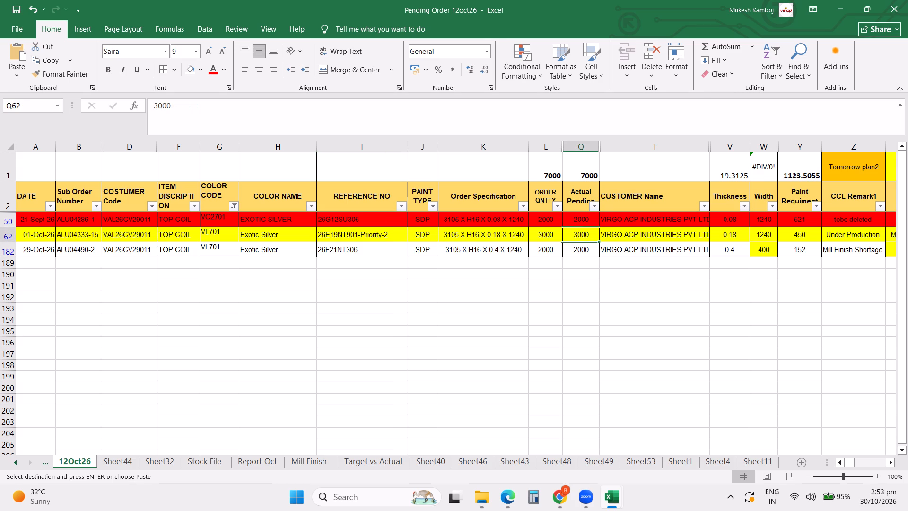
pyautogui.click(793, 236)
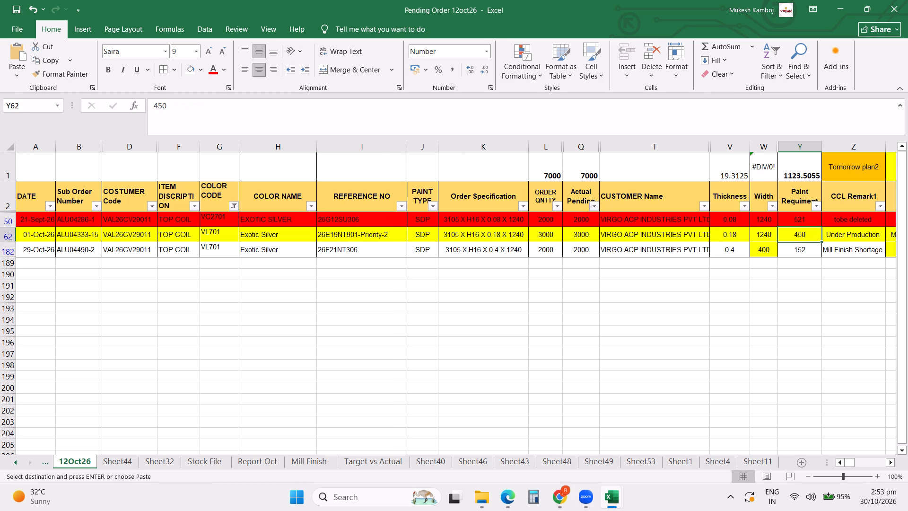
pyautogui.click(791, 253)
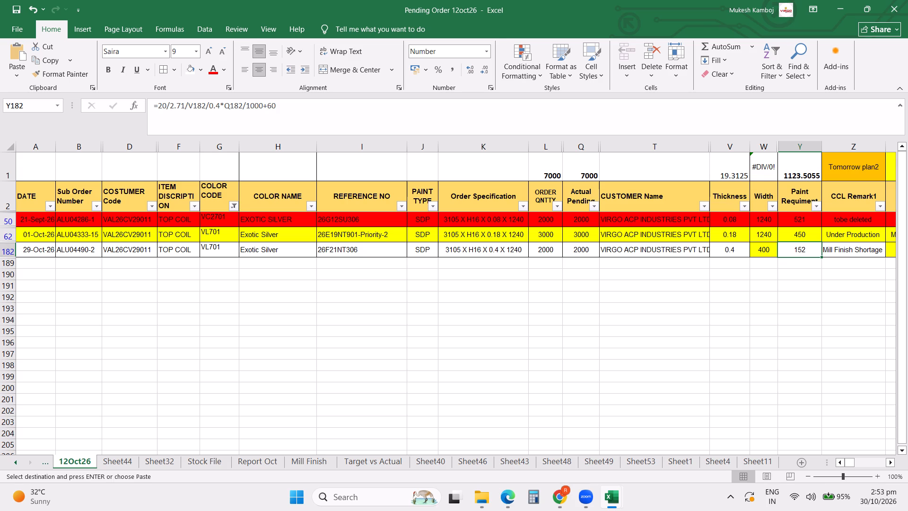
pyautogui.click(586, 253)
pyautogui.write('100')
pyautogui.press('0')
pyautogui.press('Return')
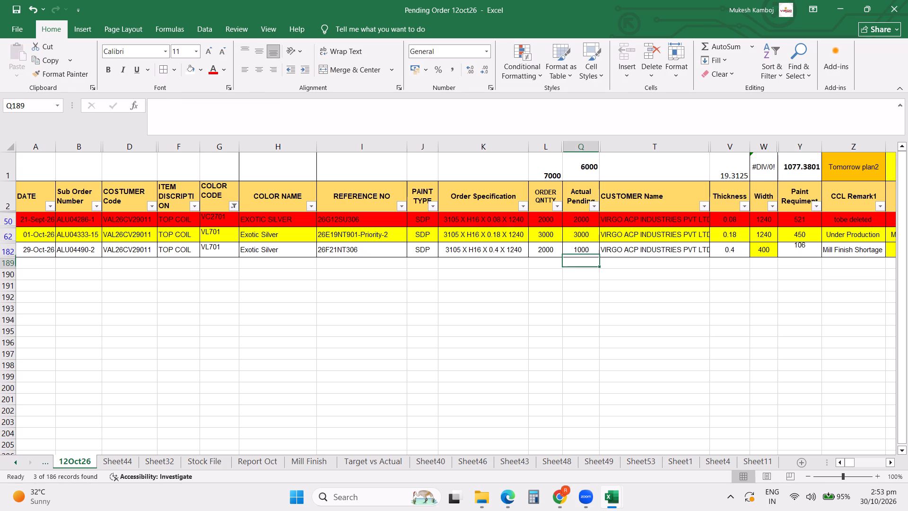
# Remove the +60 from row 182's paint requirement formula, leaving =20/2.71/V182/0.4*Q182/1000.
pyautogui.click(791, 244)
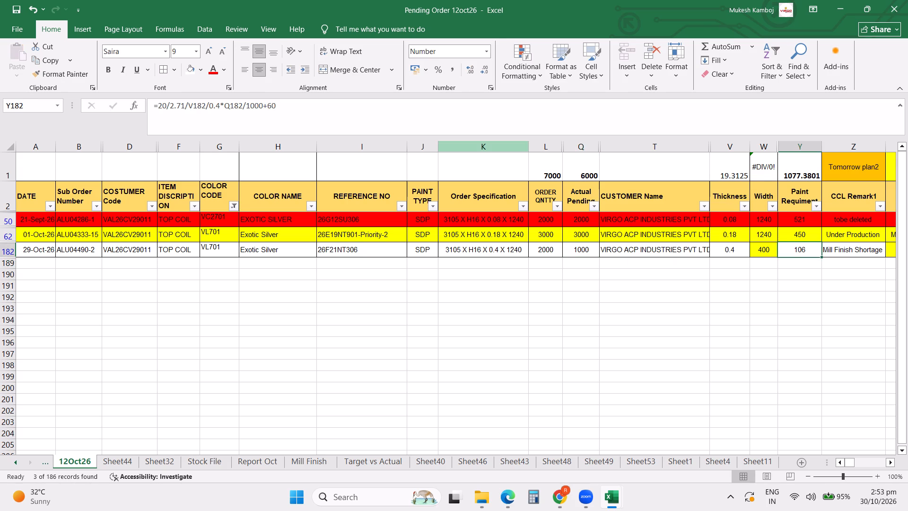
pyautogui.click(349, 112)
pyautogui.press('BackSpace')
pyautogui.press('BackSpace')
pyautogui.press('BackSpace')
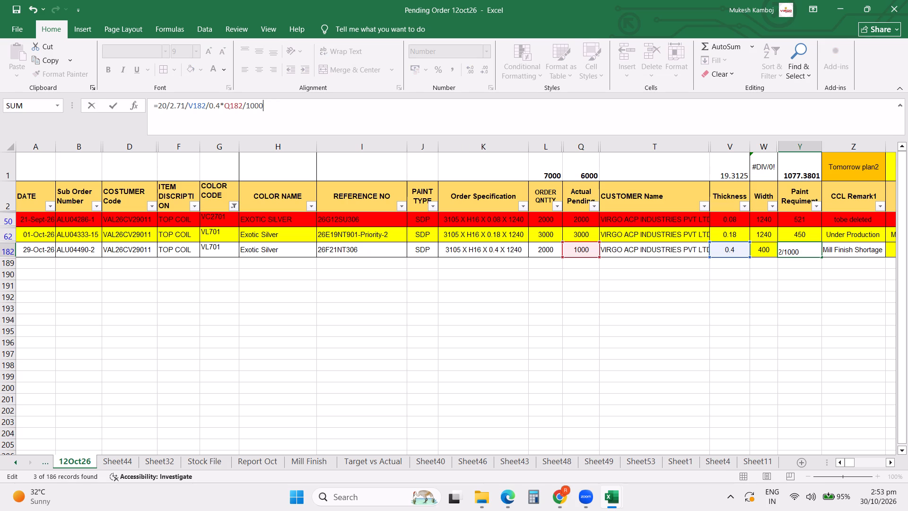
pyautogui.press('Return')
pyautogui.click(363, 251)
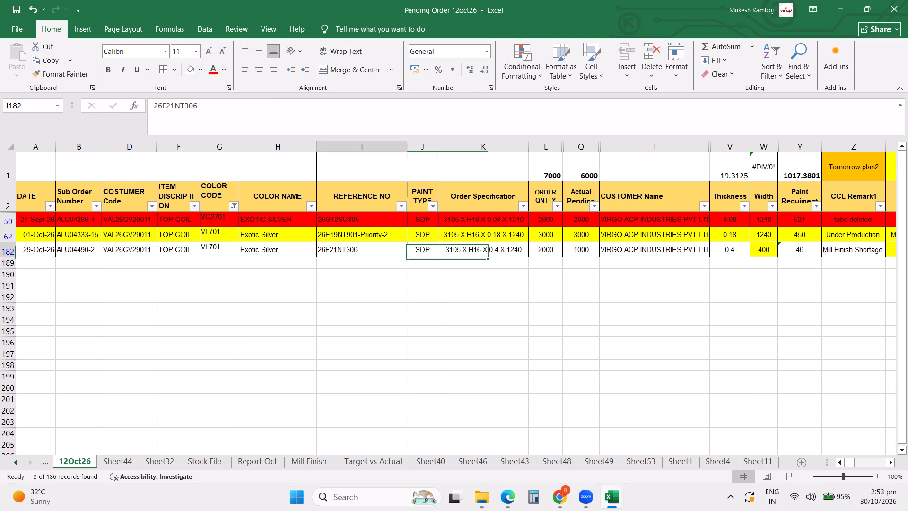
# Clear the colour code filter on the 12Oct26 sheet.
pyautogui.click(231, 204)
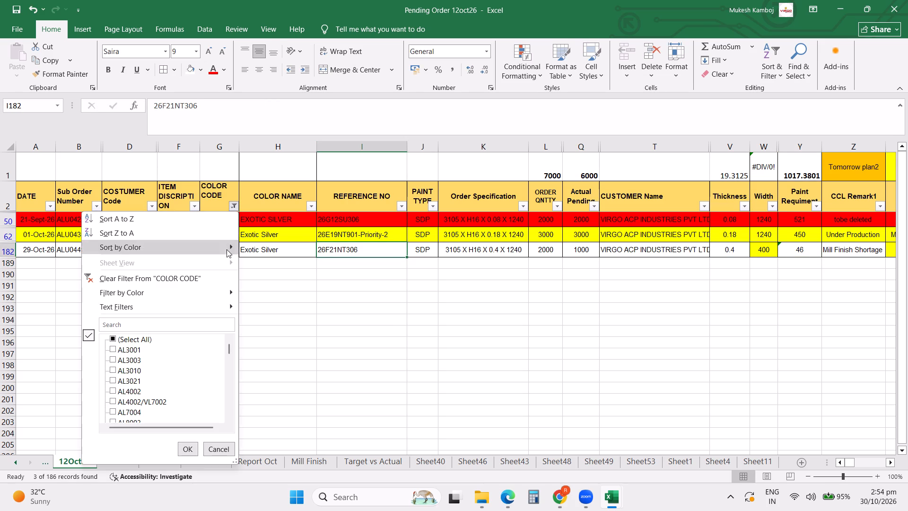
pyautogui.click(173, 280)
pyautogui.click(583, 350)
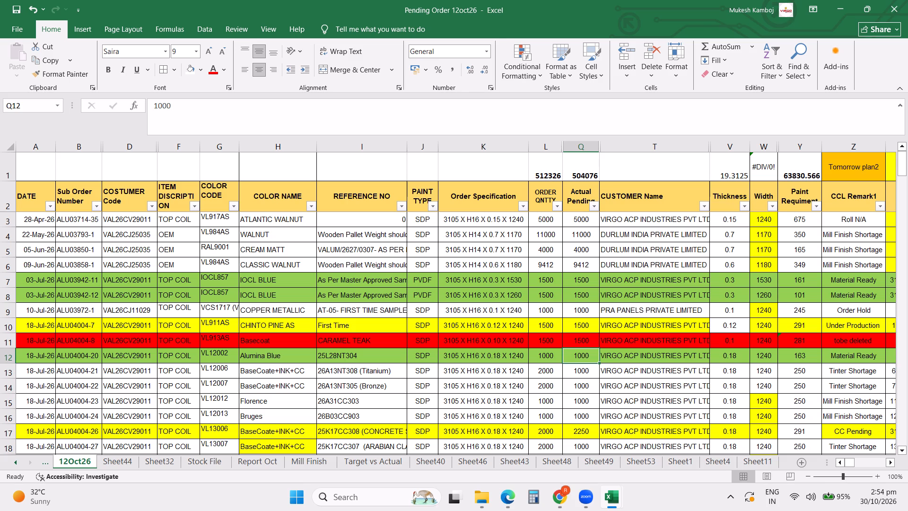
# Check the 30-10-2026 plan in the NEW PLANNING3 workbook and return to Pending Order 12oct26.
pyautogui.click(611, 502)
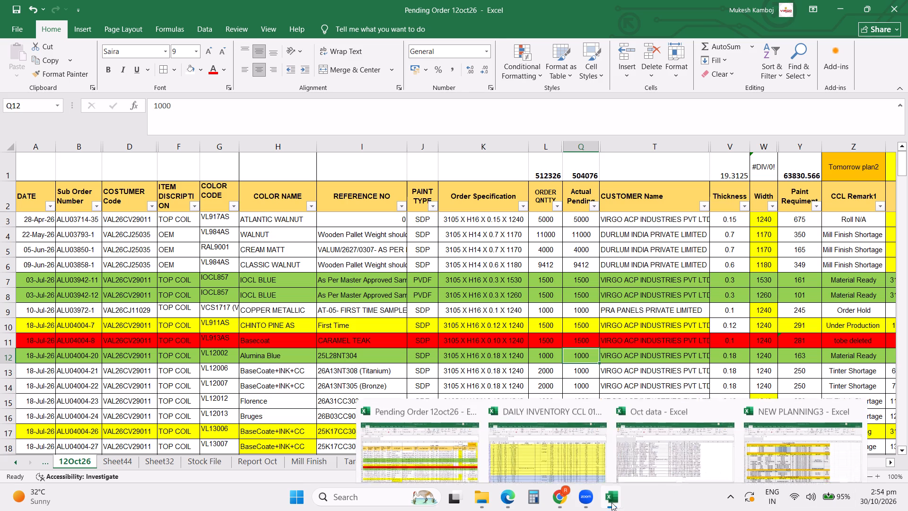
pyautogui.click(816, 453)
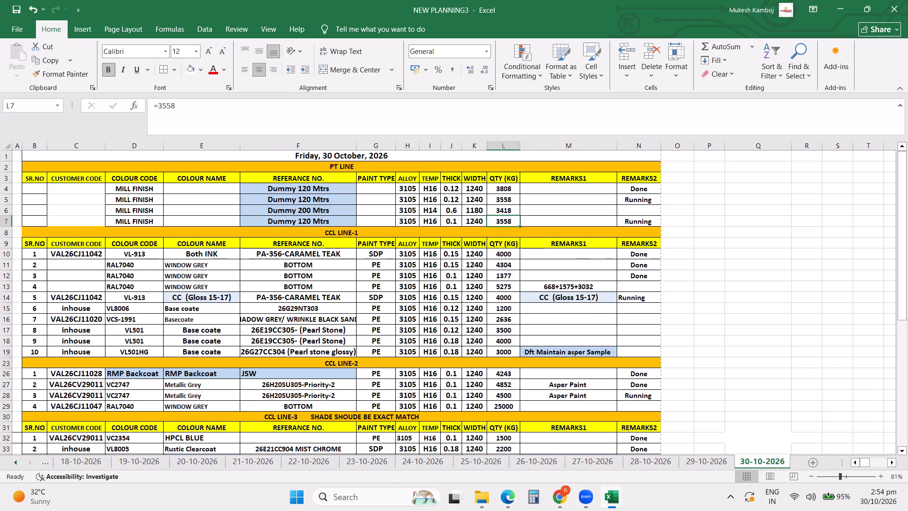
pyautogui.click(607, 496)
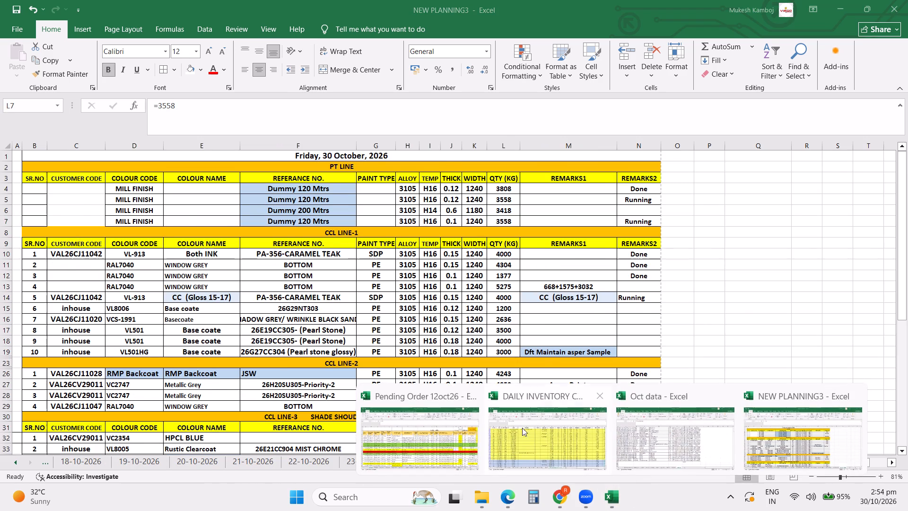
pyautogui.click(441, 425)
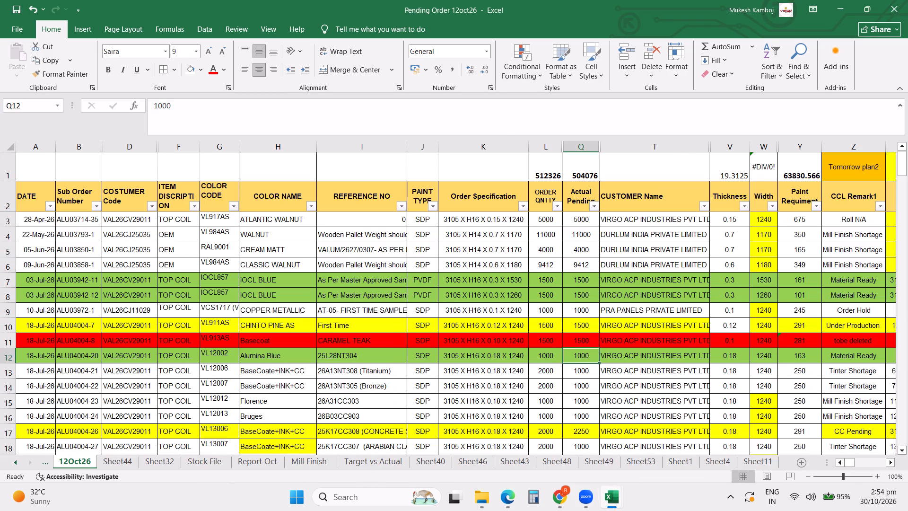
# Filter the colour codes for 331 and add the 701 matches to the filter, leaving out VC2701, so VL331 and VL701 are selected.
pyautogui.click(234, 205)
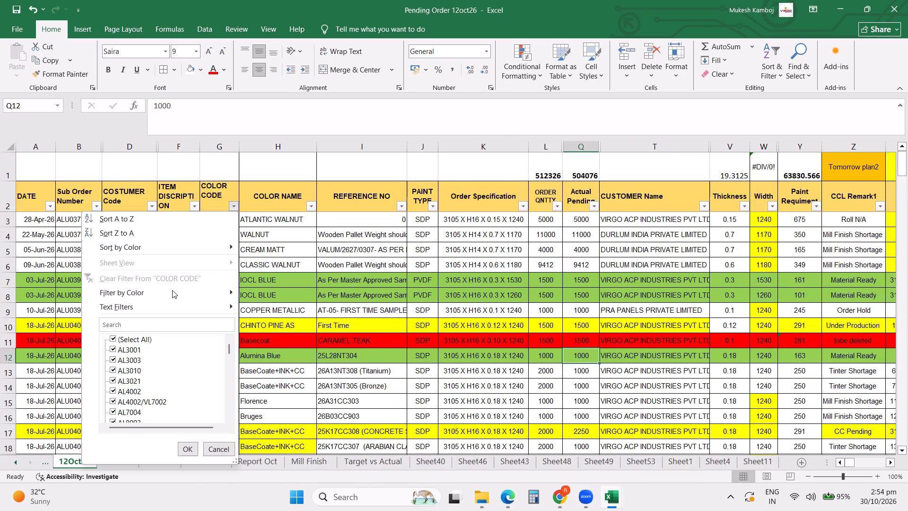
pyautogui.click(143, 322)
pyautogui.write('331')
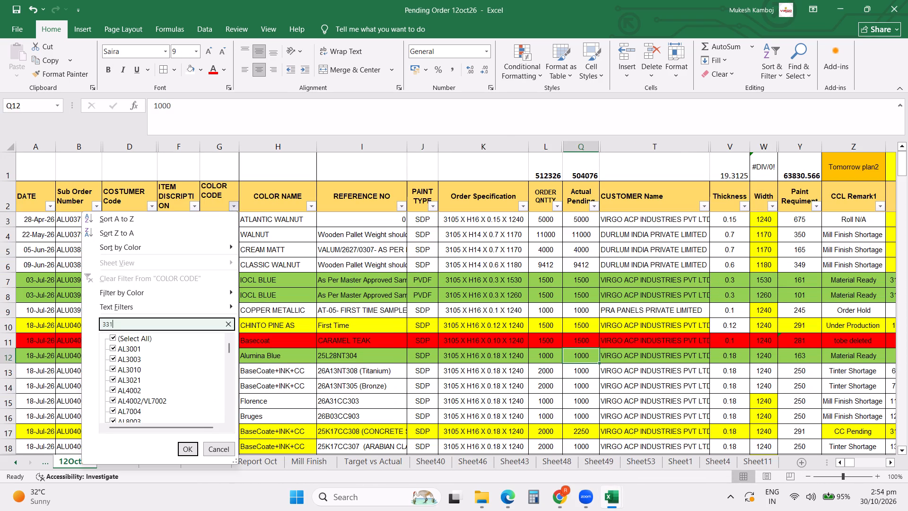
pyautogui.press('Return')
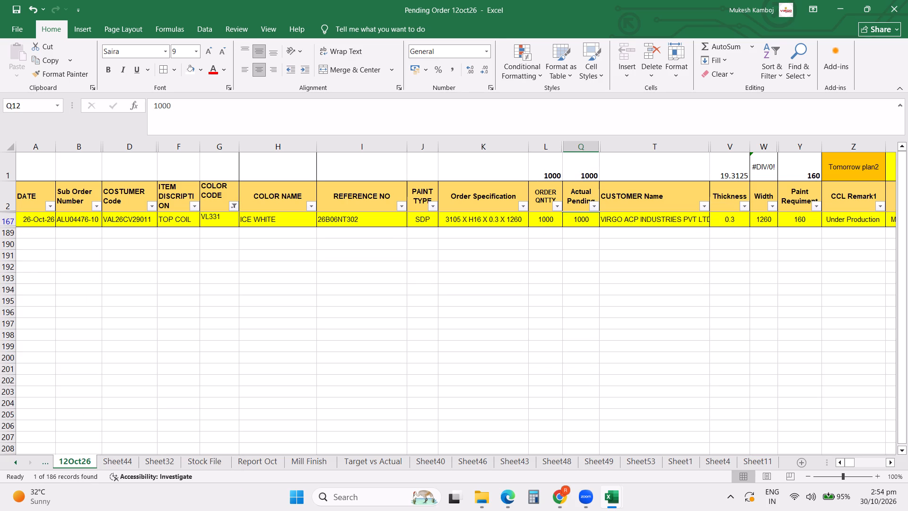
pyautogui.click(231, 208)
pyautogui.click(144, 325)
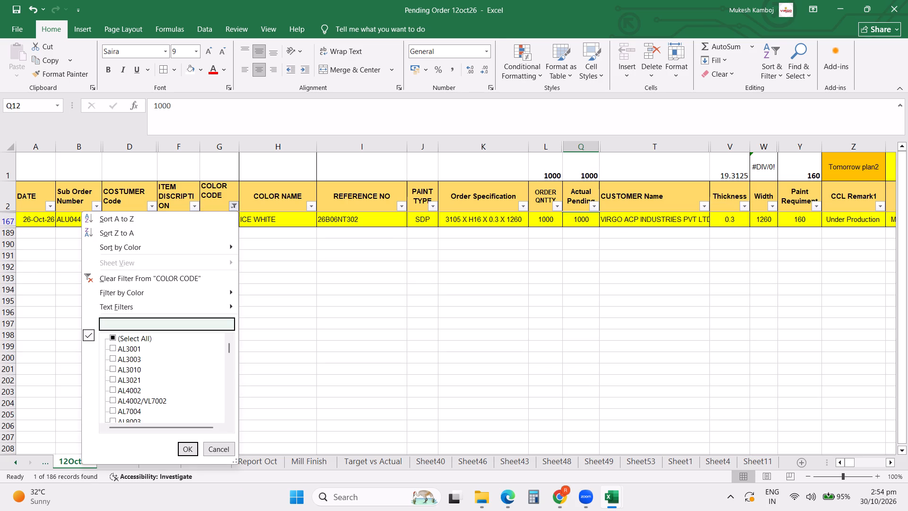
pyautogui.write('701')
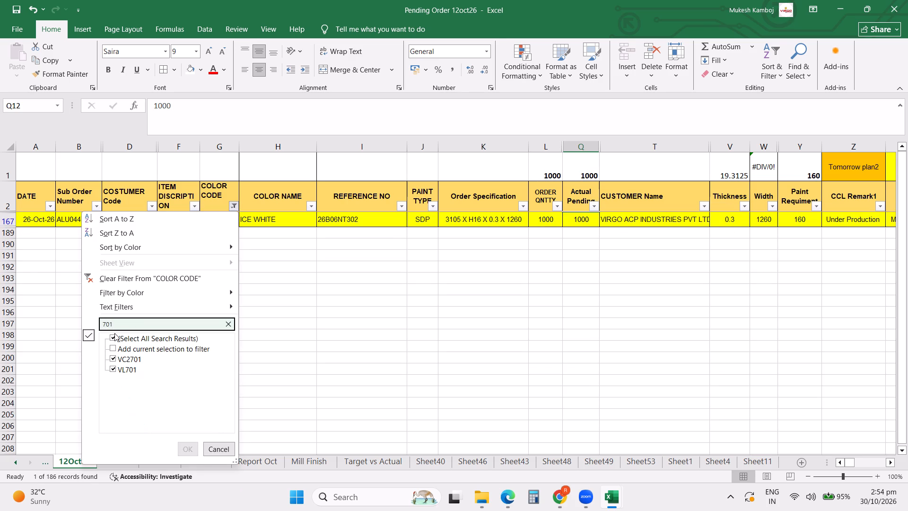
pyautogui.click(139, 347)
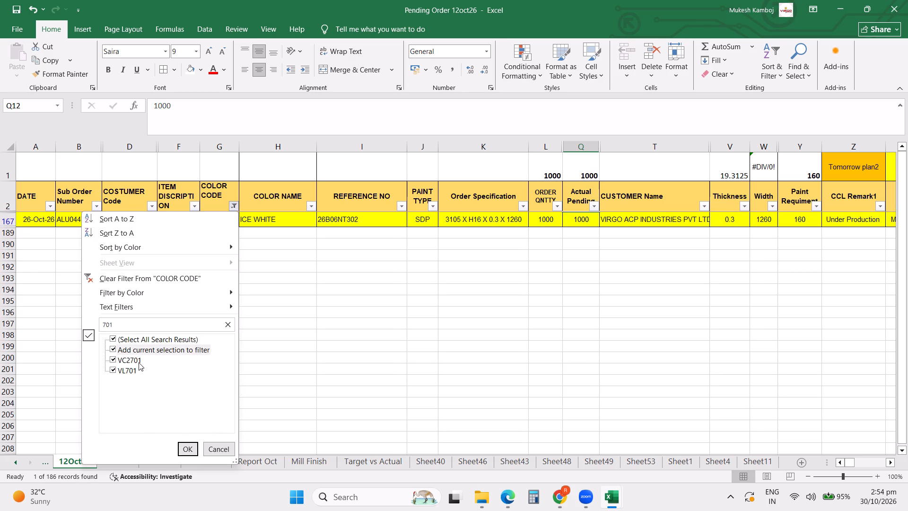
pyautogui.click(135, 359)
pyautogui.click(183, 449)
pyautogui.scroll(6, 270, 382)
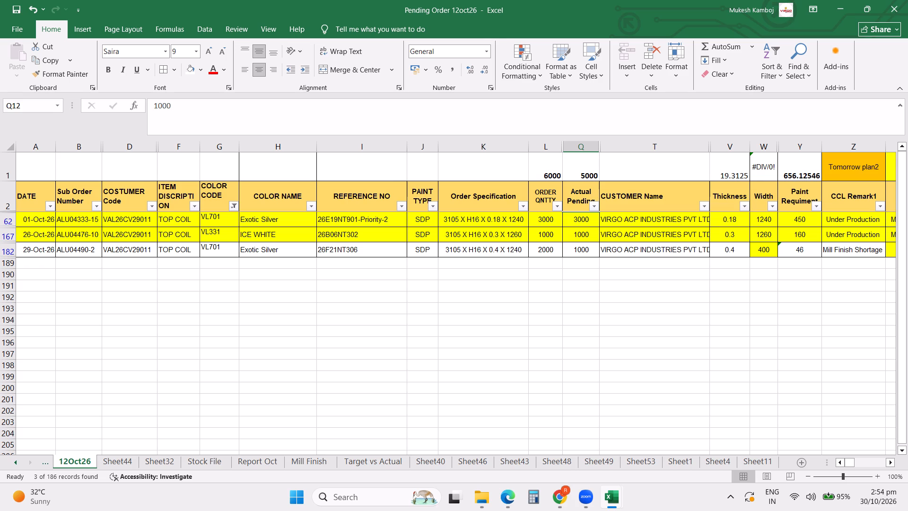
# In Stock File, remove the fill colour from rows 577 to 589, from item description through order specification.
pyautogui.click(244, 459)
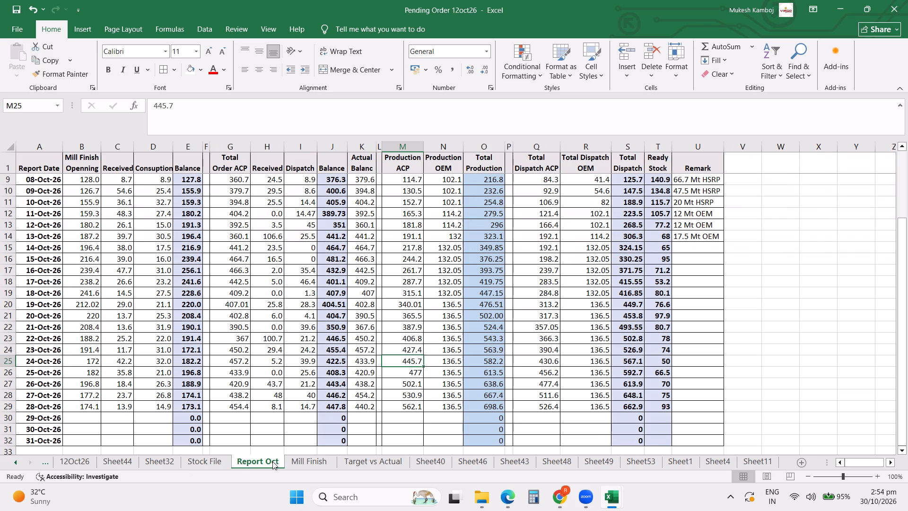
pyautogui.click(208, 461)
pyautogui.click(322, 229)
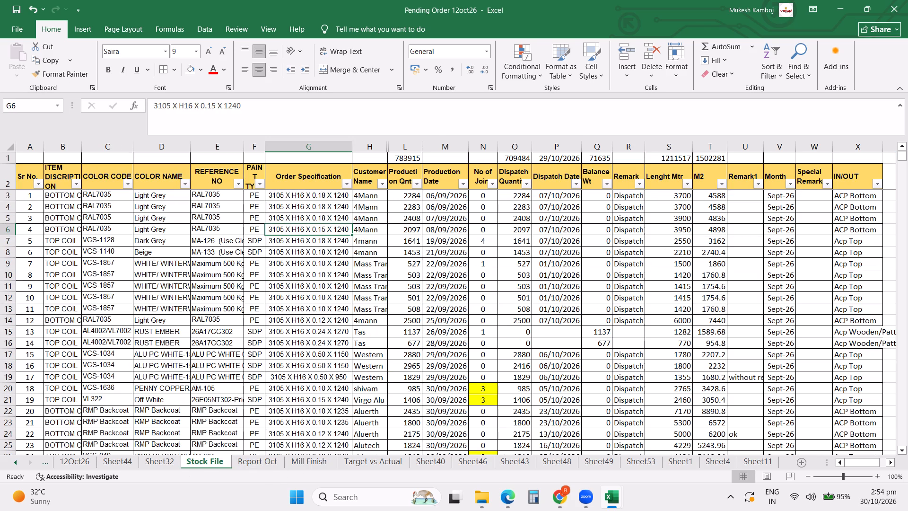
pyautogui.hotkey('ctrl', 'Down')
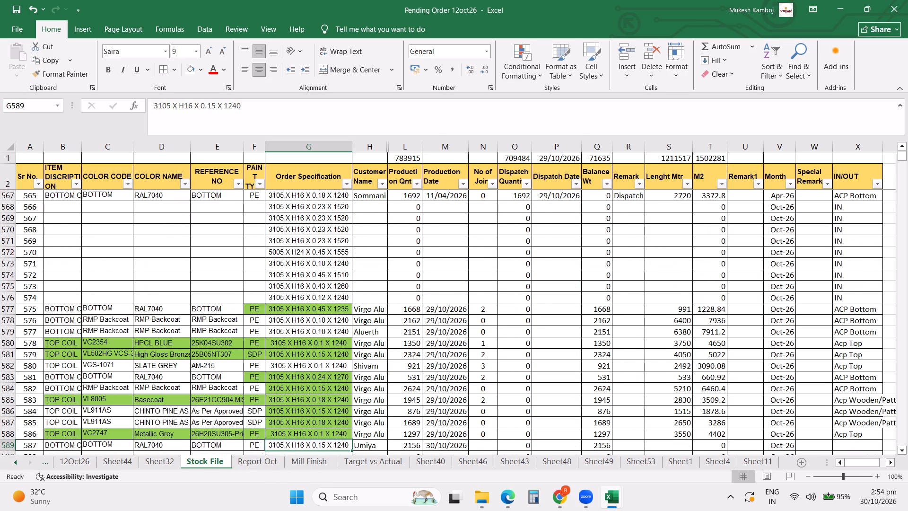
pyautogui.scroll(4, 382, 268)
pyautogui.scroll(-6, 217, 274)
pyautogui.moveTo(59, 239); pyautogui.dragTo(135, 242)
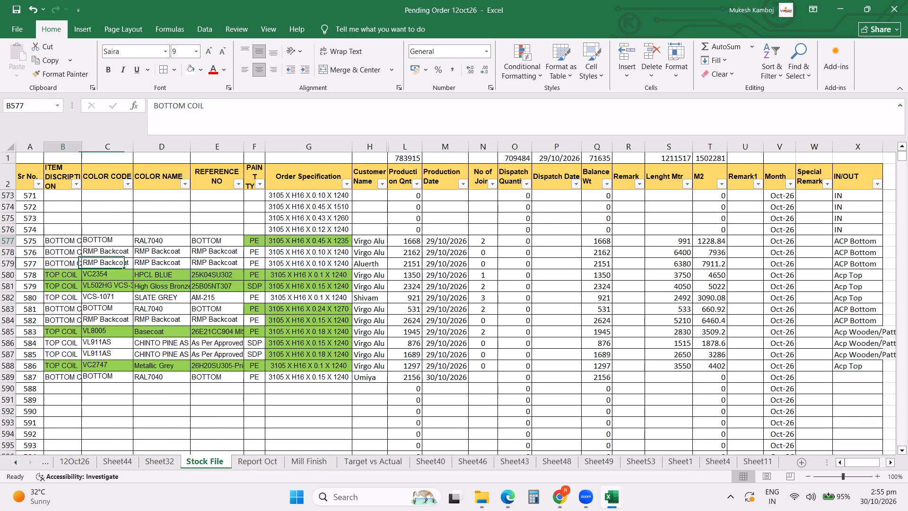
pyautogui.moveTo(135, 242); pyautogui.dragTo(323, 379)
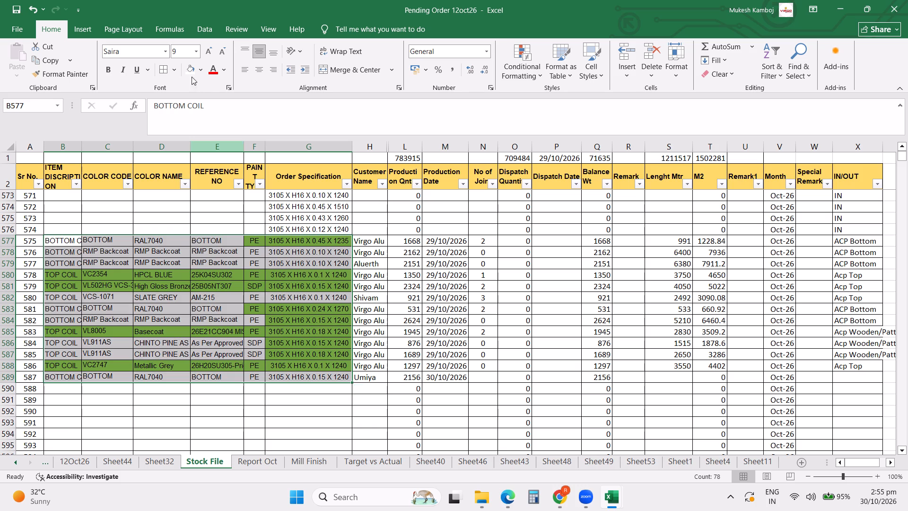
pyautogui.click(188, 72)
# Unhide the thickness and incoming material columns I to K between customer name and production quantity.
pyautogui.click(398, 265)
pyautogui.moveTo(381, 146); pyautogui.dragTo(402, 143)
pyautogui.rightClick(403, 142)
pyautogui.click(440, 330)
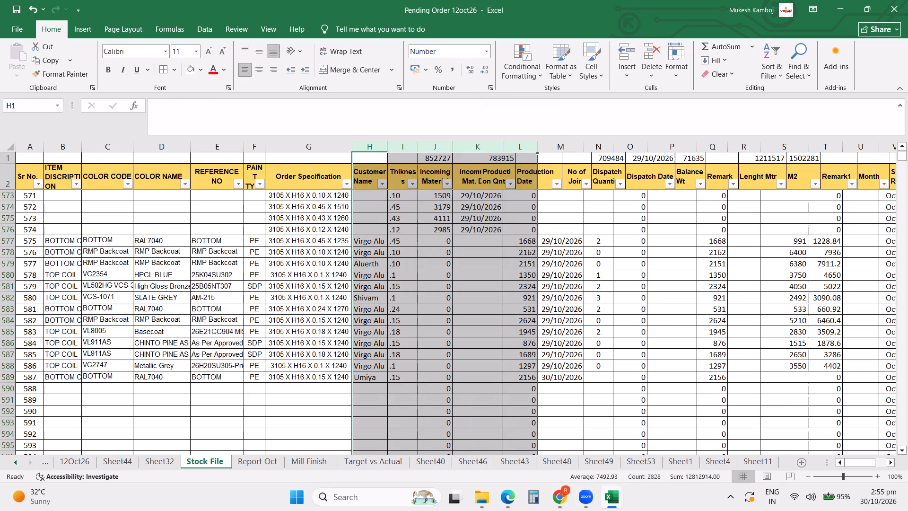
# Filter the Stock File's Month column to October 2026 only.
pyautogui.click(806, 293)
pyautogui.press('Right')
pyautogui.press('Right')
pyautogui.press('Right')
pyautogui.press('Right')
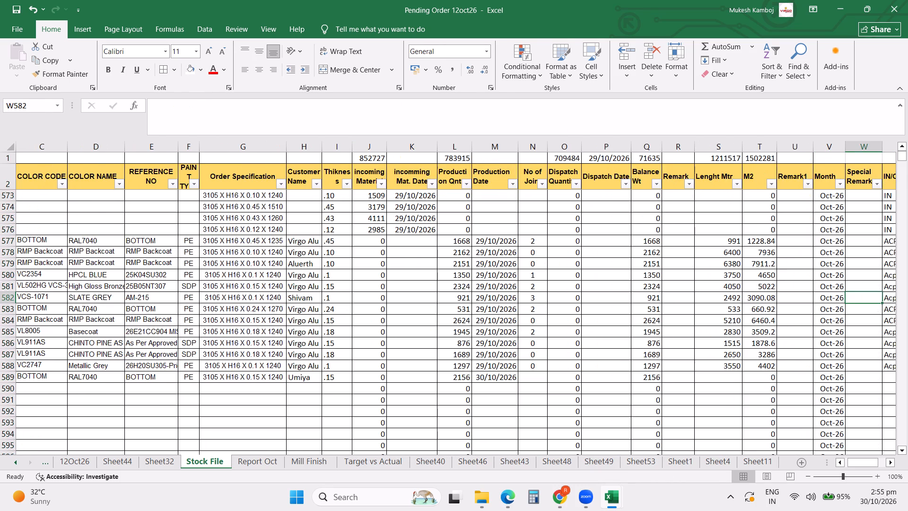
pyautogui.click(845, 183)
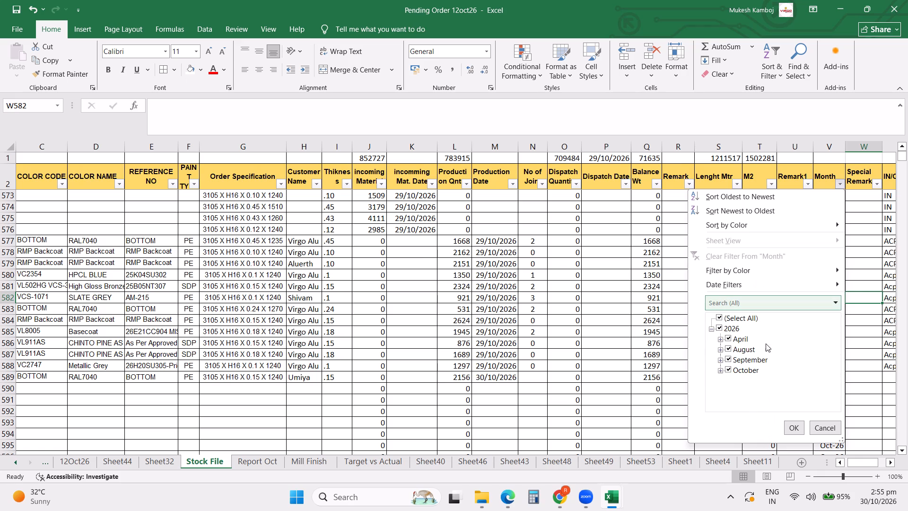
pyautogui.click(734, 318)
pyautogui.click(740, 371)
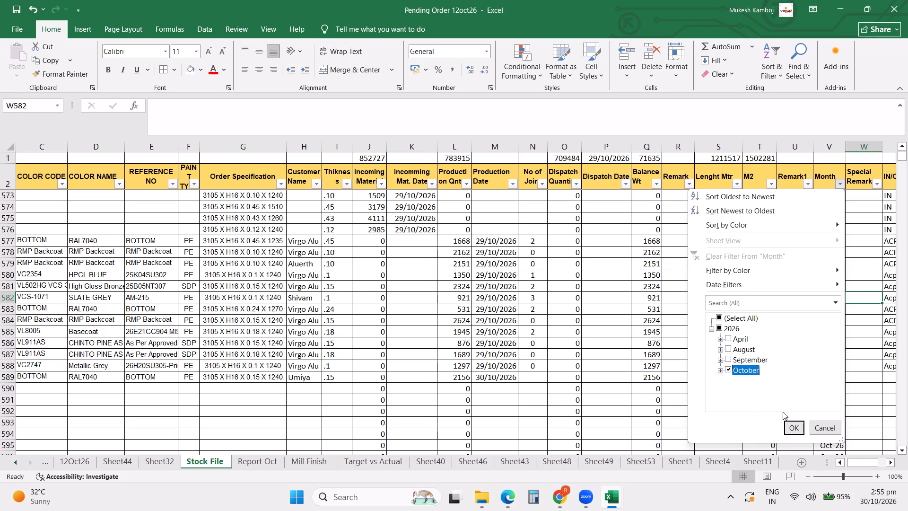
pyautogui.click(791, 428)
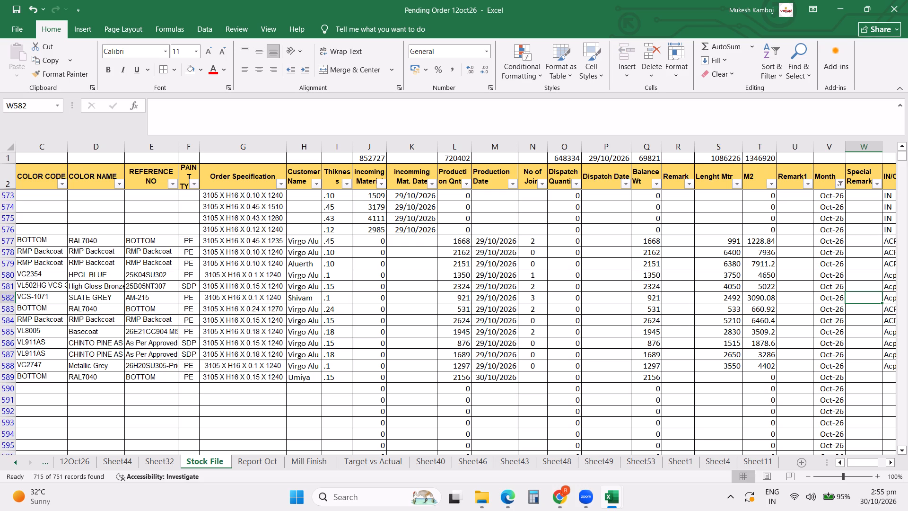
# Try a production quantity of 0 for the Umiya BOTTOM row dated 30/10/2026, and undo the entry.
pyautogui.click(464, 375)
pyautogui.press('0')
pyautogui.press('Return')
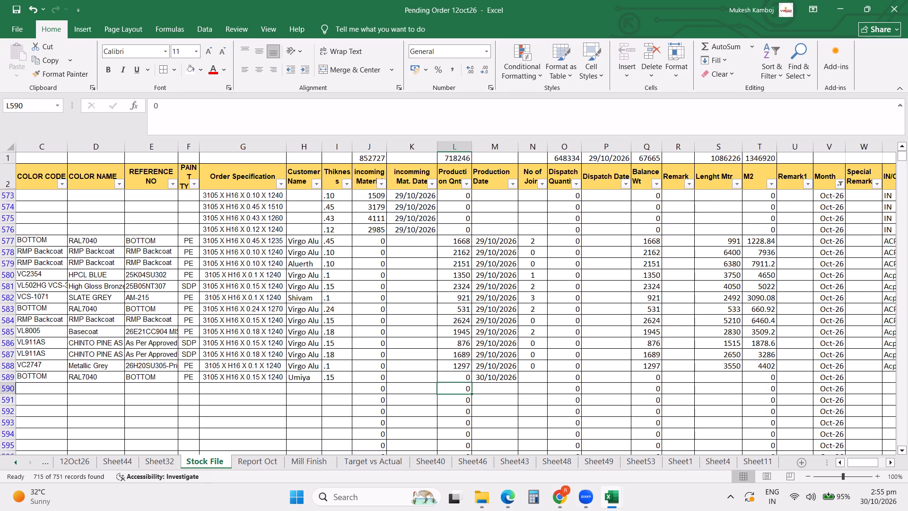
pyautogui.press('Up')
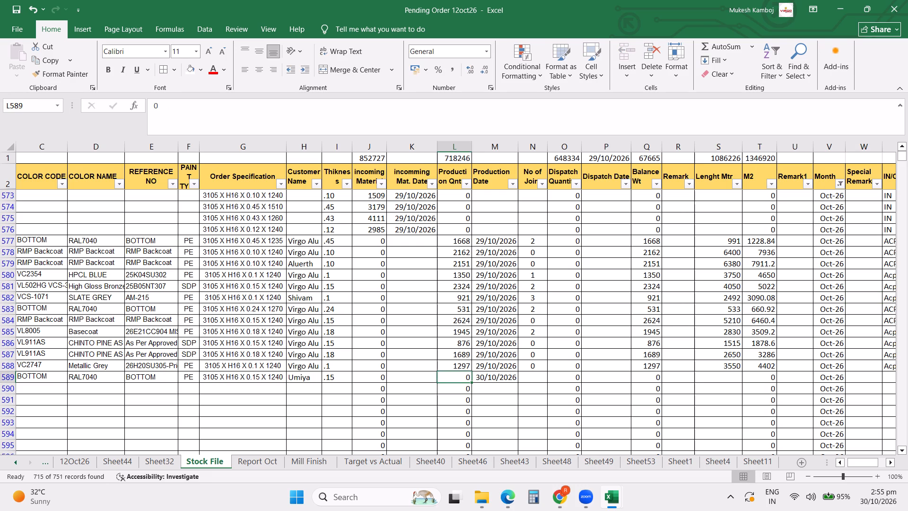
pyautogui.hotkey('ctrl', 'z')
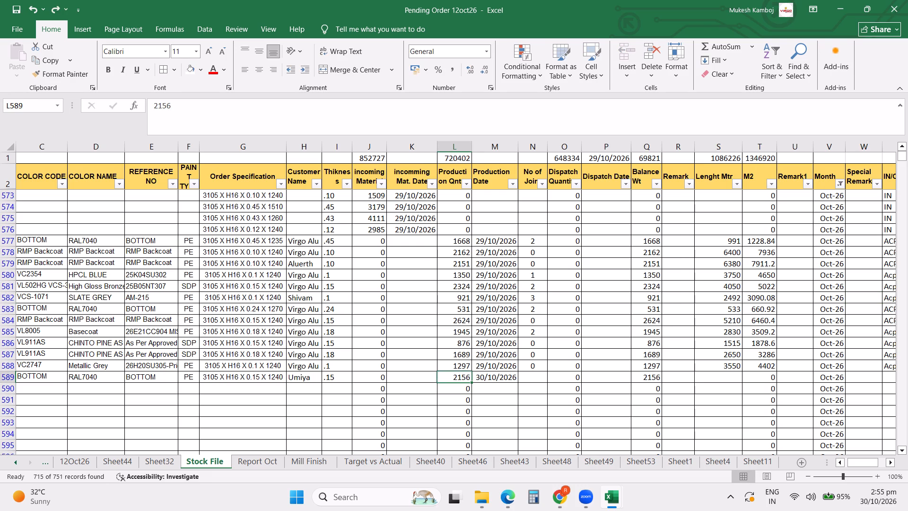
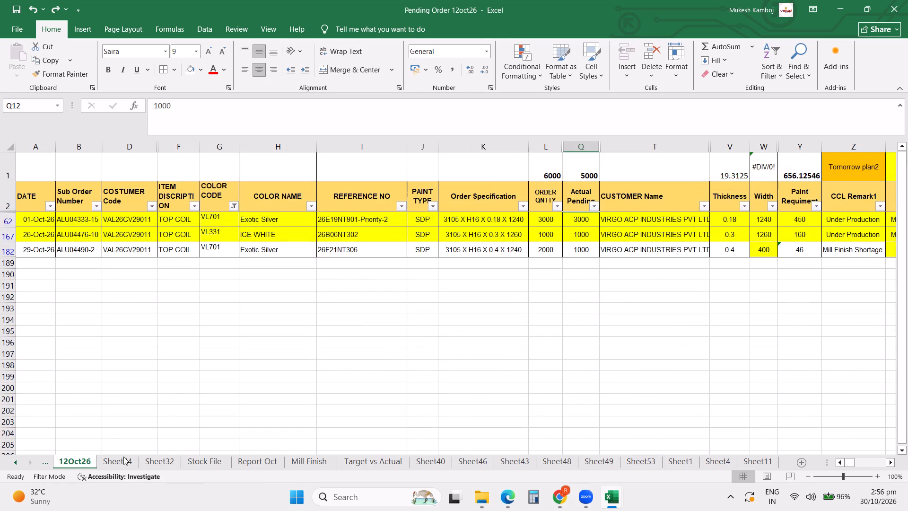
# Clear the colour code filter and filter the 12Oct26 pending orders to customer UMIYA FLEXIFOAM PVT LTD.
pyautogui.scroll(4, 454, 343)
pyautogui.click(230, 200)
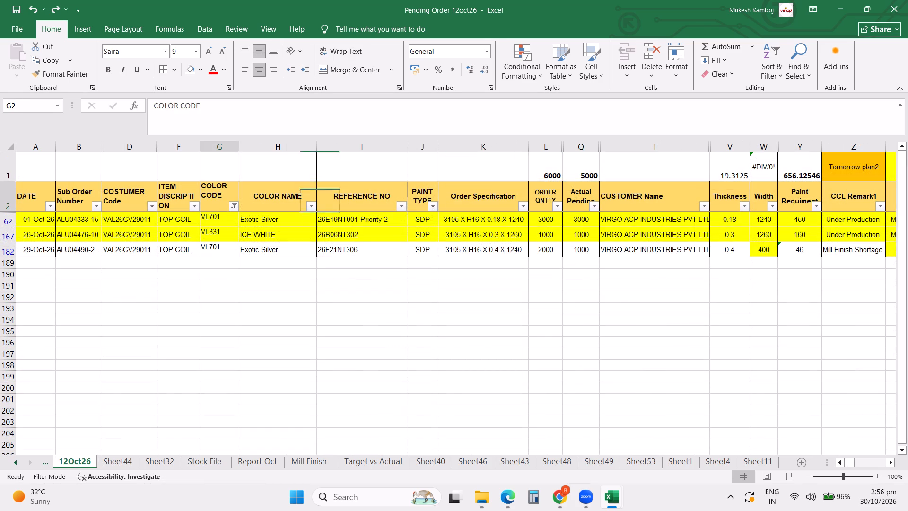
pyautogui.click(233, 207)
pyautogui.click(180, 282)
pyautogui.click(328, 292)
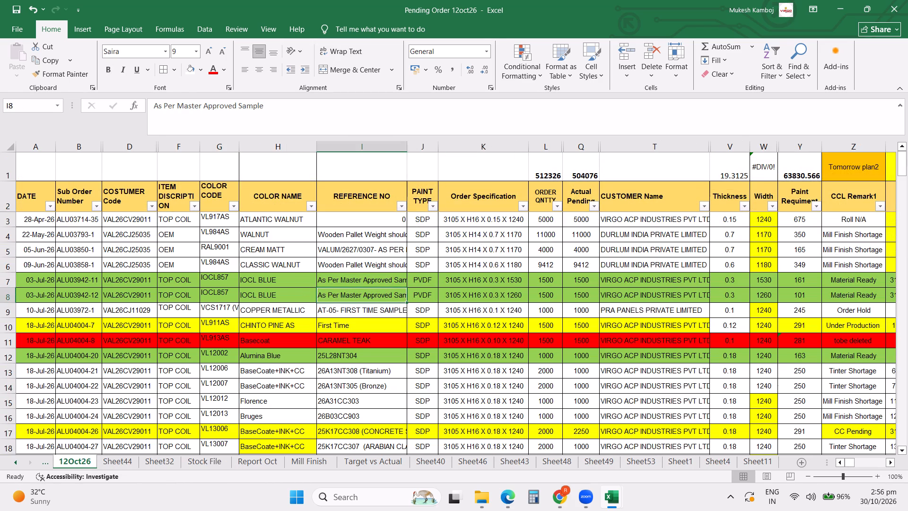
pyautogui.click(705, 204)
pyautogui.click(594, 326)
pyautogui.write('umi')
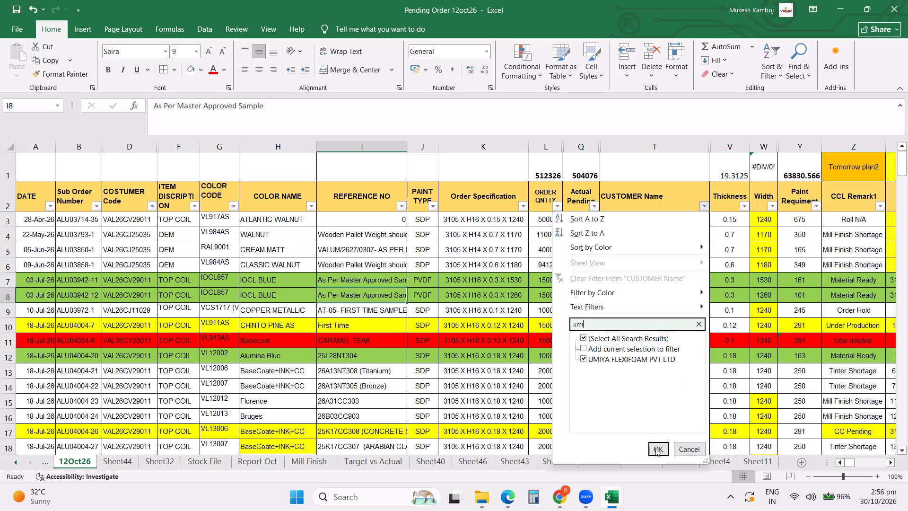
pyautogui.click(655, 448)
pyautogui.scroll(6, 272, 260)
pyautogui.click(115, 220)
pyautogui.moveTo(227, 109); pyautogui.dragTo(227, 109)
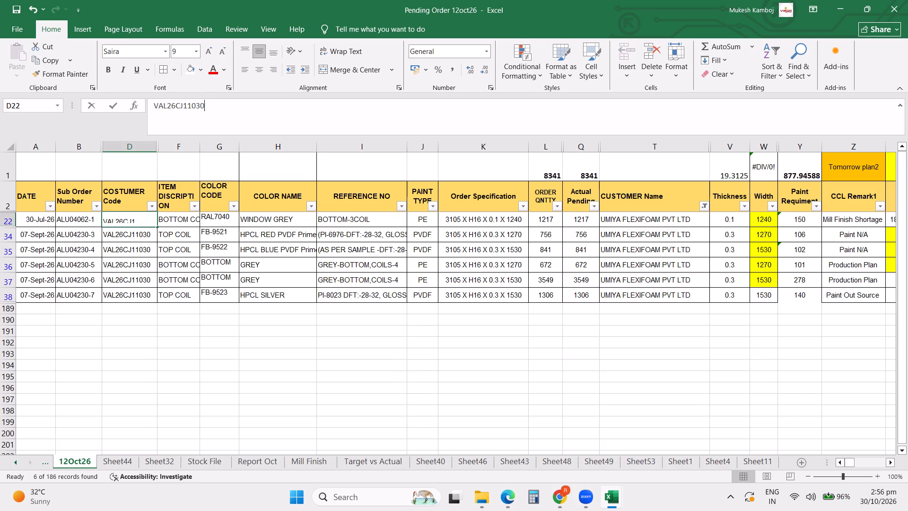
pyautogui.moveTo(227, 109); pyautogui.dragTo(67, 102)
pyautogui.hotkey('ctrl', 'c')
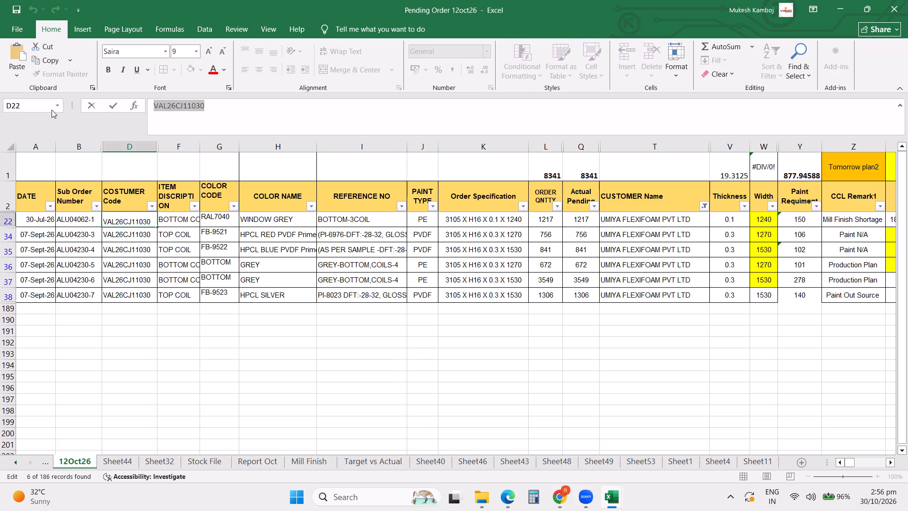
pyautogui.click(429, 304)
# Clear the customer name filter and filter the colour codes for 331 to view the VL331 orders.
pyautogui.click(703, 209)
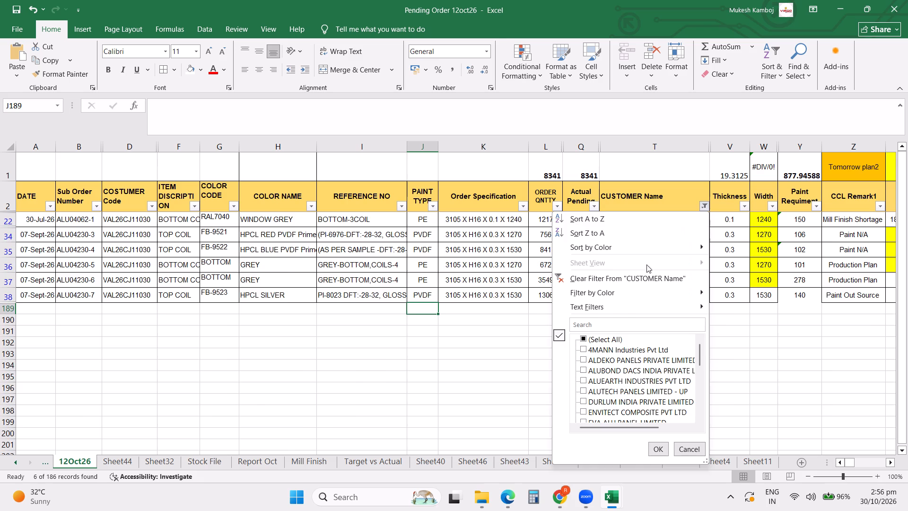
pyautogui.click(628, 279)
pyautogui.click(231, 204)
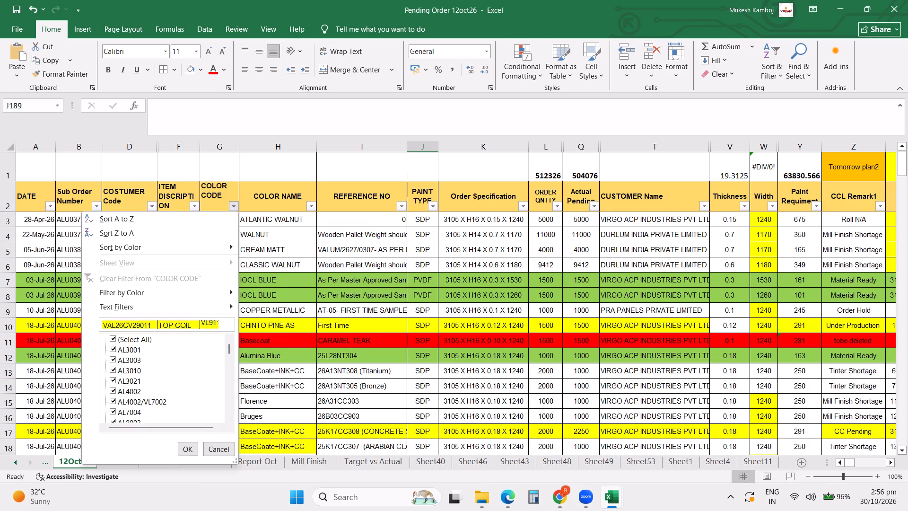
pyautogui.click(138, 328)
pyautogui.write('331')
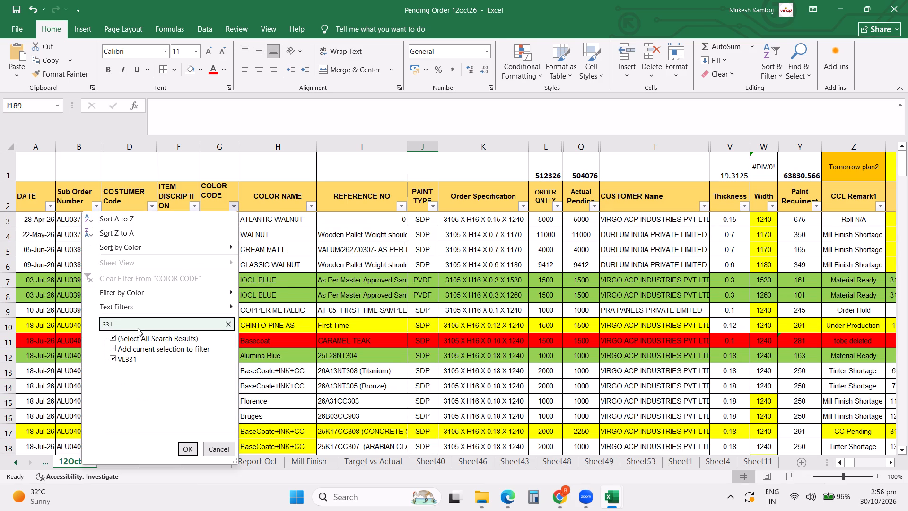
pyautogui.click(184, 446)
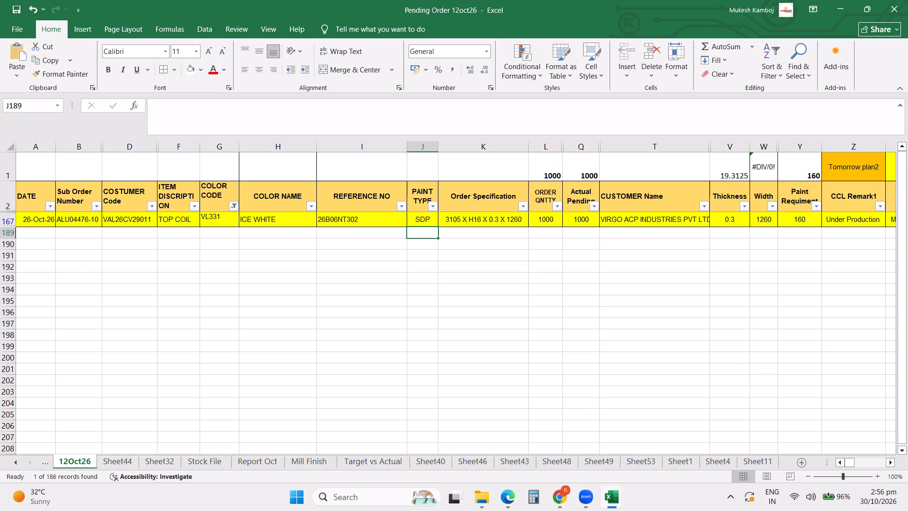
# Replace the colour code filter with a search for 701, leaving out VC2701, so only VL701 is selected.
pyautogui.scroll(4, 225, 229)
pyautogui.click(231, 207)
pyautogui.scroll(-4, 167, 366)
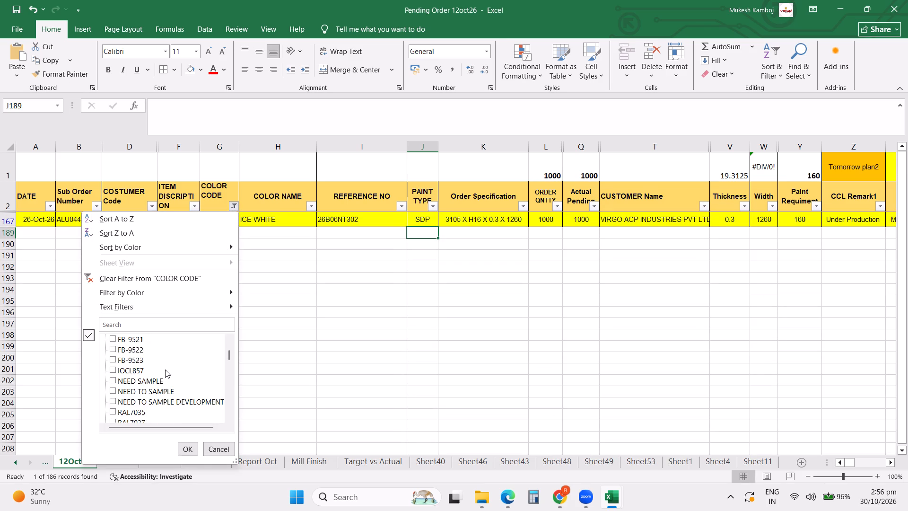
pyautogui.scroll(-15, 165, 370)
pyautogui.scroll(4, 163, 373)
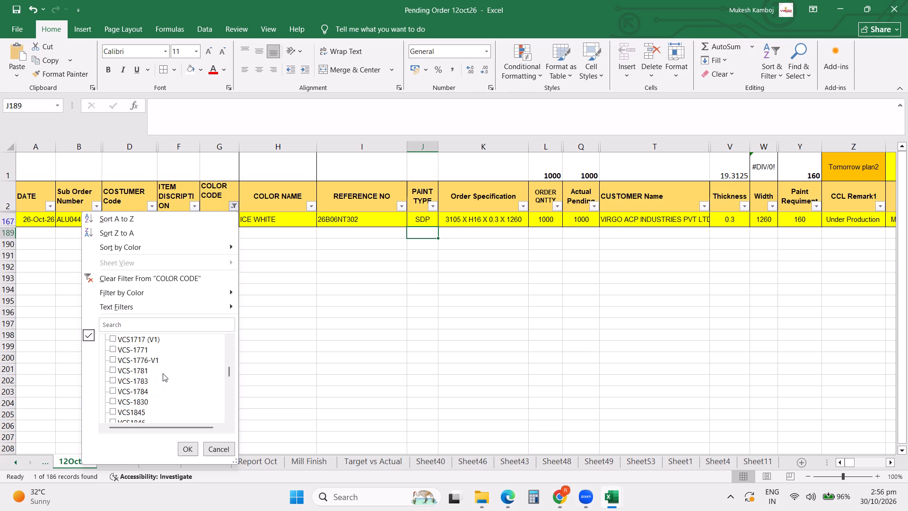
pyautogui.scroll(4, 163, 373)
pyautogui.click(142, 320)
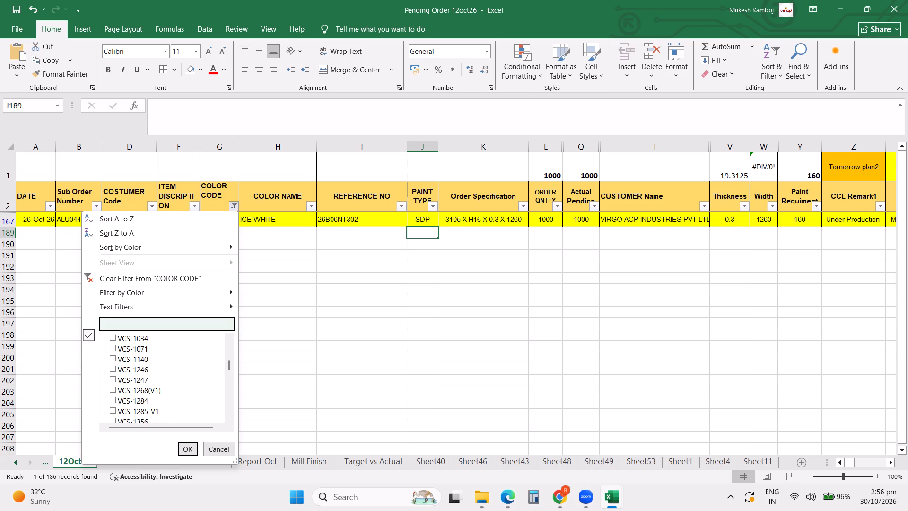
pyautogui.write('701')
pyautogui.click(139, 359)
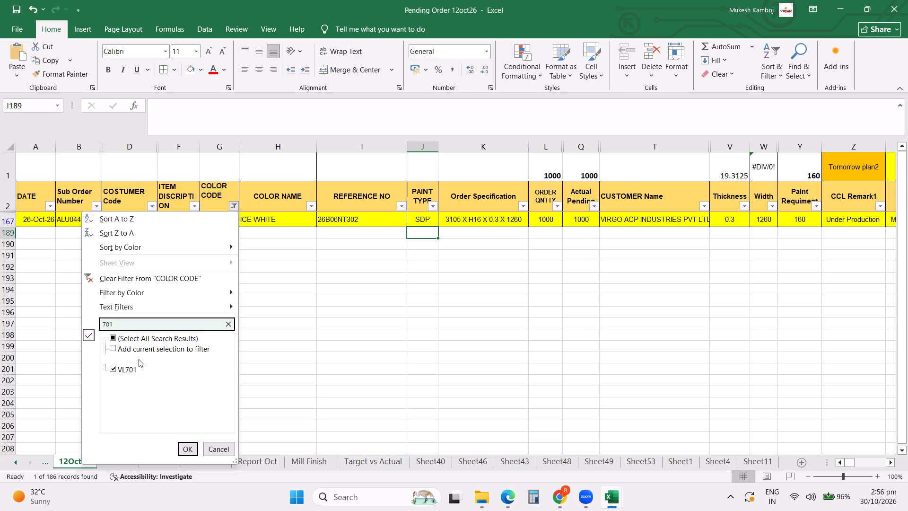
pyautogui.click(187, 447)
pyautogui.scroll(5, 243, 389)
pyautogui.click(250, 324)
pyautogui.click(448, 313)
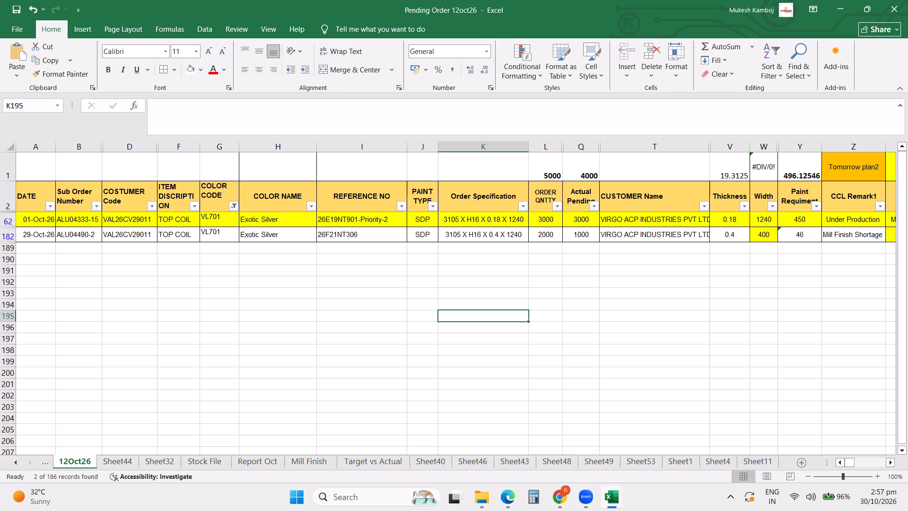
# Set the Actual Pending quantity of Exotic Silver order ALU04490-2 to 2000.
pyautogui.click(581, 235)
pyautogui.write('2000')
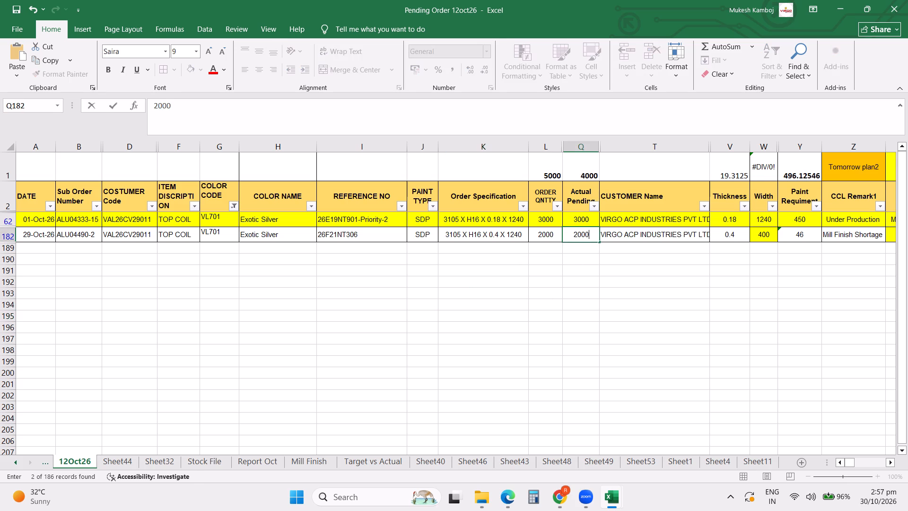
pyautogui.press('Return')
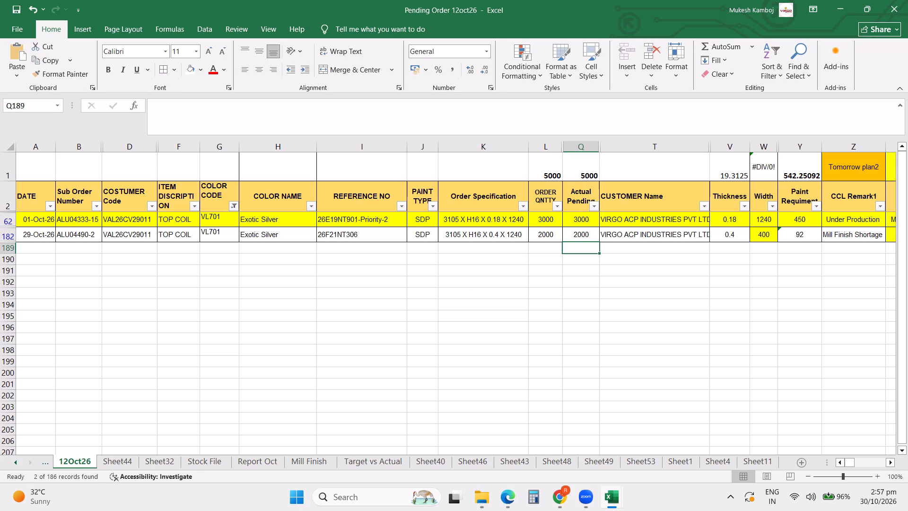
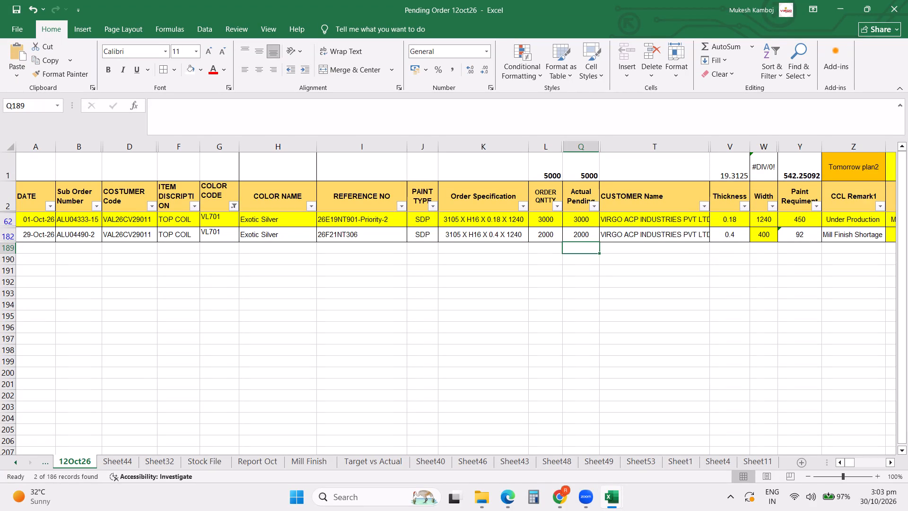
# Set the Order Quantity of Exotic Silver order ALU04490-2 to 1000.
pyautogui.click(553, 235)
pyautogui.write('1000')
pyautogui.press('Return')
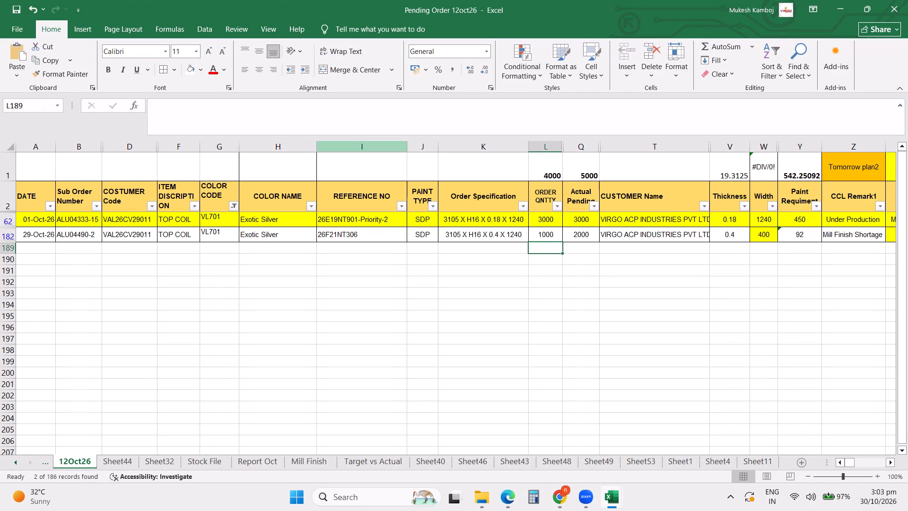
# Narrow the Color Name and Color Code columns to make the order table more compact.
pyautogui.moveTo(315, 147); pyautogui.dragTo(288, 148)
pyautogui.moveTo(240, 150); pyautogui.dragTo(231, 150)
pyautogui.click(299, 211)
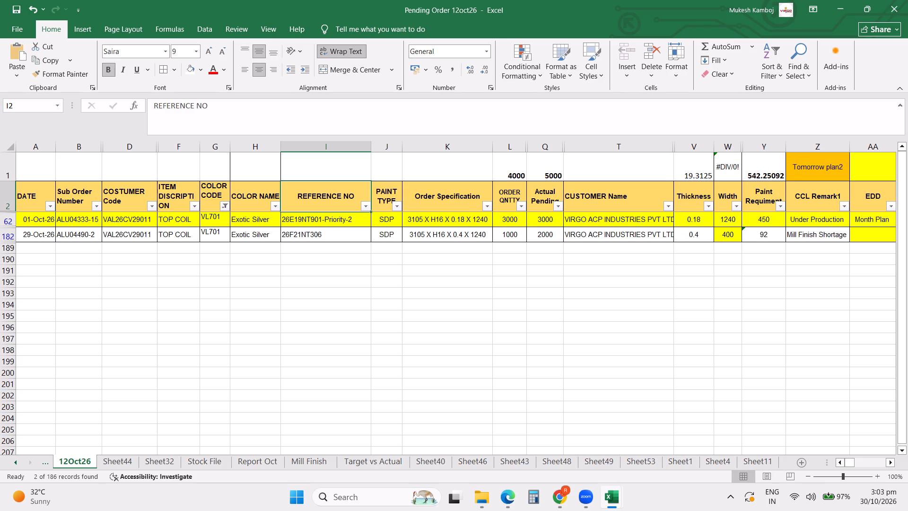
pyautogui.click(468, 308)
pyautogui.click(445, 303)
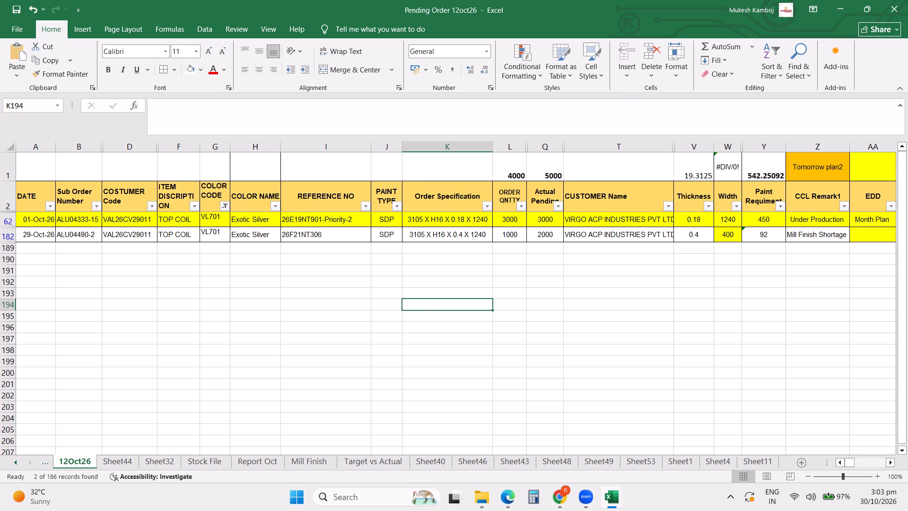
# Filter the Order Quantity column to leave out 3000, so only the 1000 order is selected.
pyautogui.click(516, 204)
pyautogui.click(408, 360)
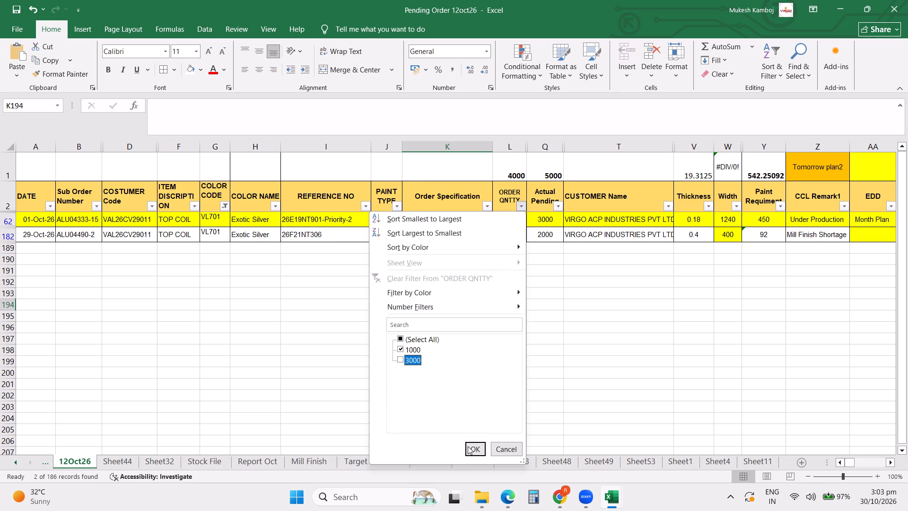
pyautogui.click(475, 452)
# Narrow the Reference No column so it fits closely around its order reference.
pyautogui.scroll(5, 440, 373)
pyautogui.moveTo(373, 145); pyautogui.dragTo(339, 147)
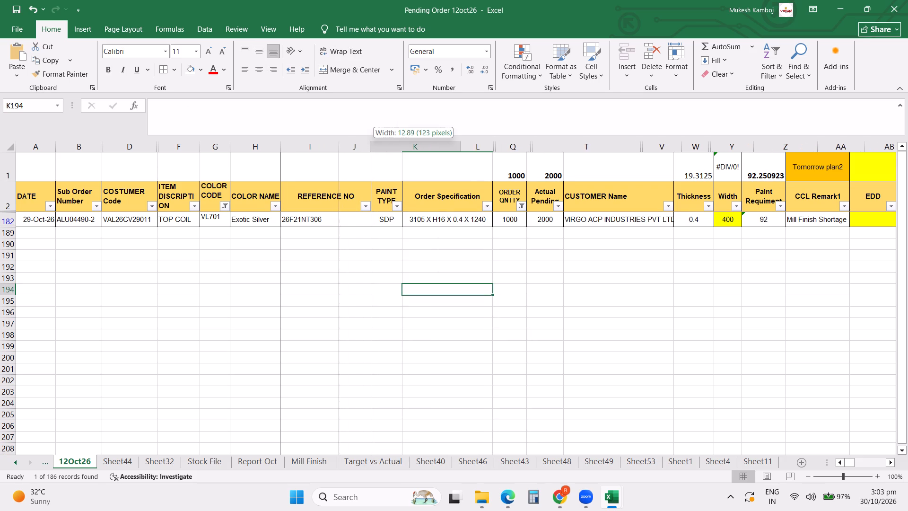
pyautogui.moveTo(339, 147); pyautogui.dragTo(331, 148)
pyautogui.click(341, 261)
pyautogui.moveTo(137, 194); pyautogui.dragTo(455, 195)
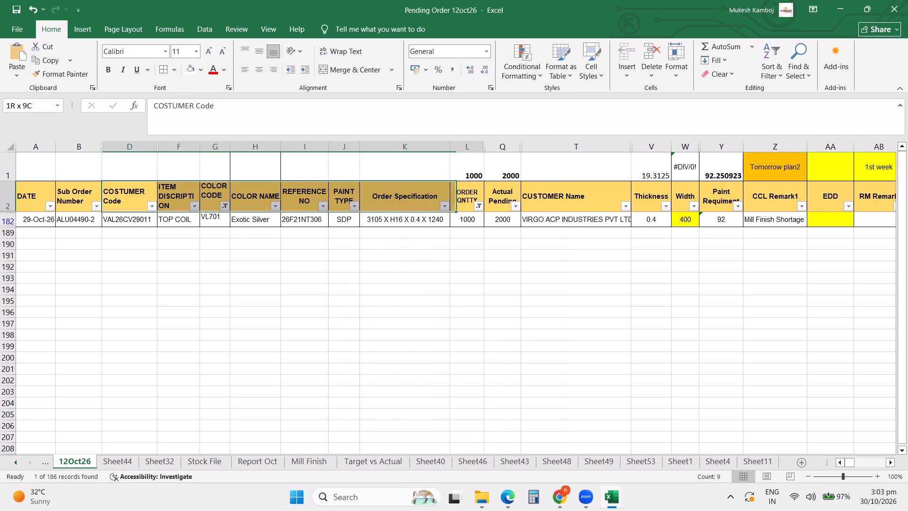
pyautogui.moveTo(455, 195); pyautogui.dragTo(464, 217)
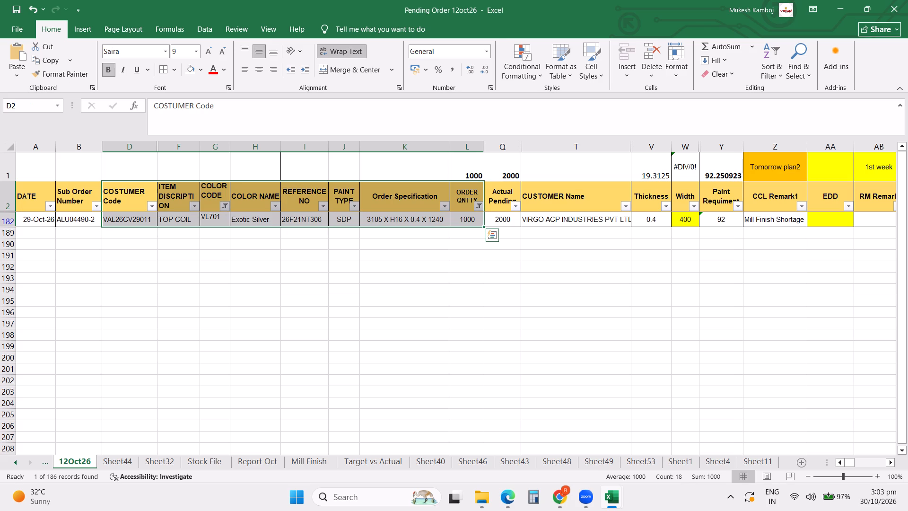
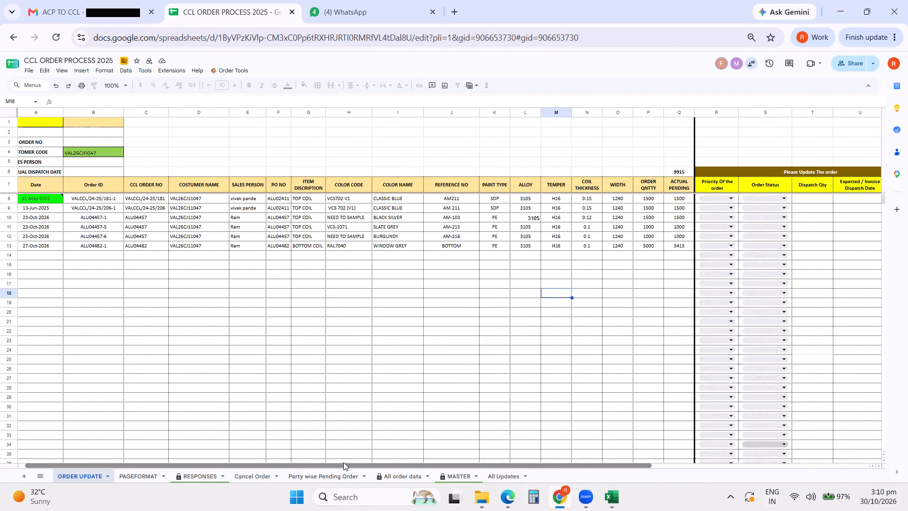
# Clear the customer code filter on the ORDER UPDATE sheet so that orders for all customers are listed.
pyautogui.moveTo(343, 462); pyautogui.dragTo(271, 447)
pyautogui.click(104, 153)
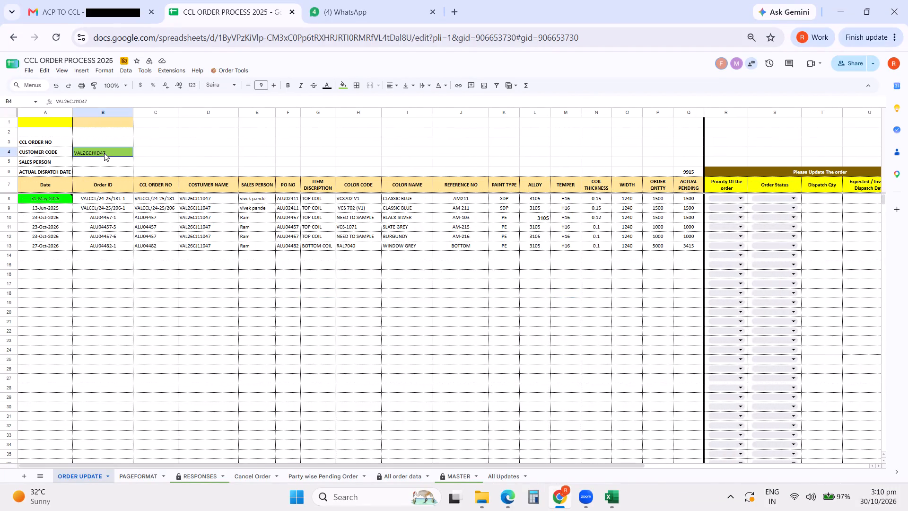
pyautogui.press('Delete')
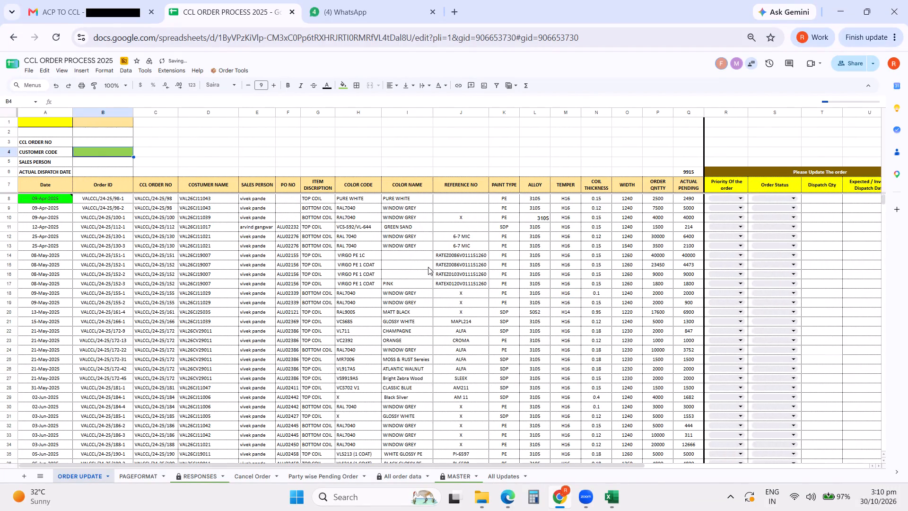
# Examine the most recent late-October orders at the end of the unfiltered order list.
pyautogui.click(659, 328)
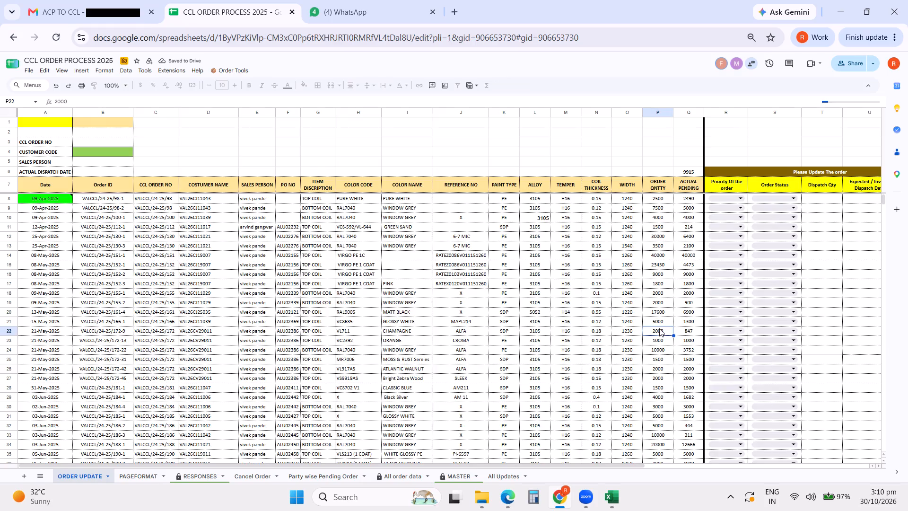
pyautogui.scroll(-20, 659, 328)
pyautogui.scroll(-19, 659, 328)
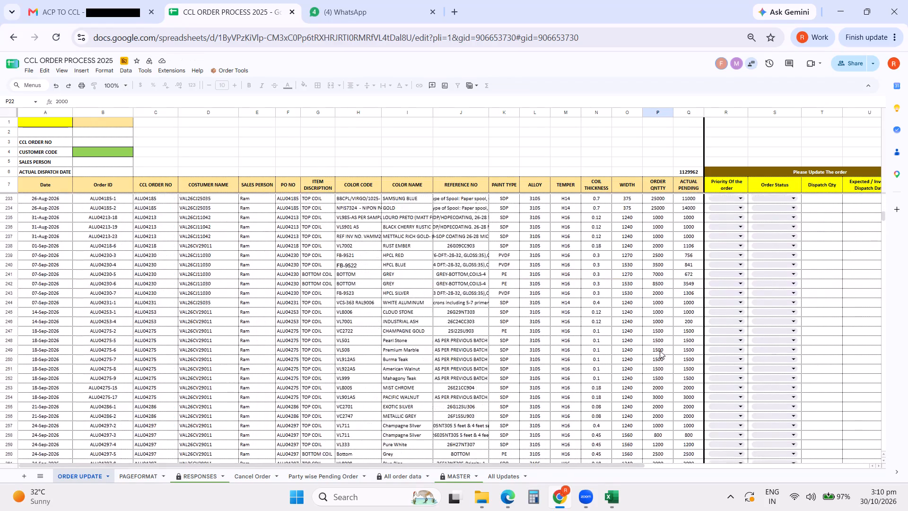
pyautogui.scroll(-20, 660, 351)
pyautogui.scroll(-10, 660, 351)
pyautogui.scroll(10, 660, 354)
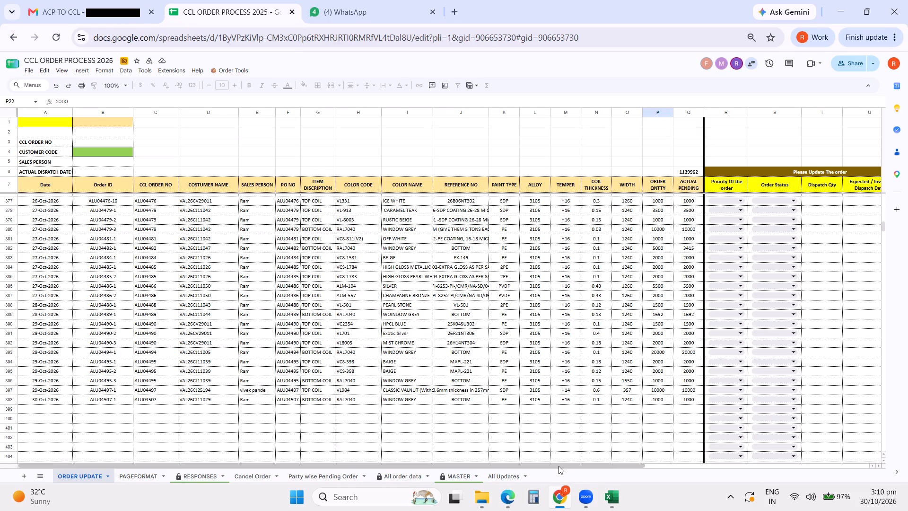
# Check the Last Status columns of the late-October orders at the end of the ORDER UPDATE list.
pyautogui.moveTo(559, 466); pyautogui.dragTo(783, 465)
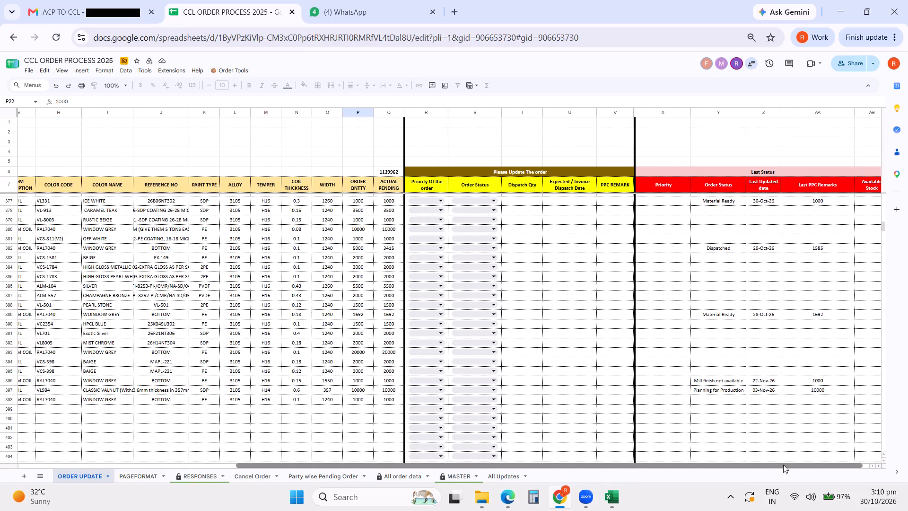
pyautogui.moveTo(783, 465); pyautogui.dragTo(439, 449)
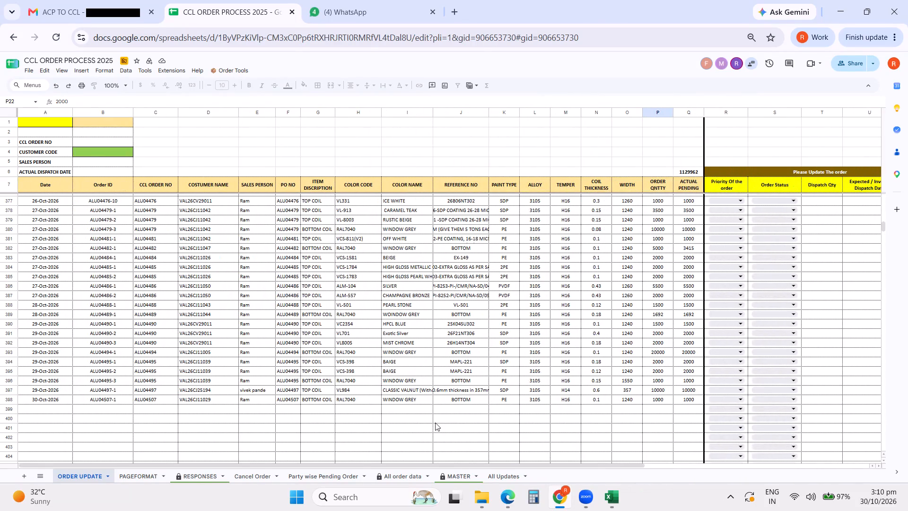
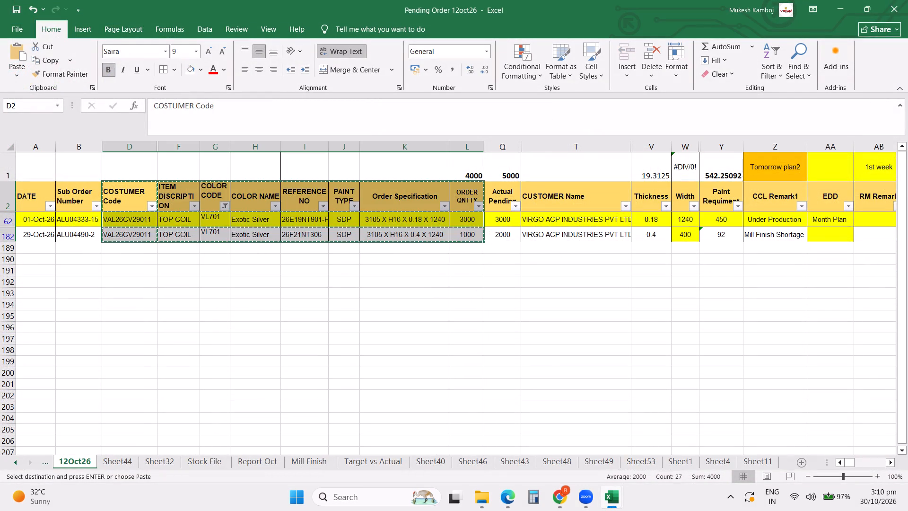
# Copy the Under Production CCL remark from the 01-Oct-26 Exotic Silver VL701 order for 3000.
pyautogui.click(226, 204)
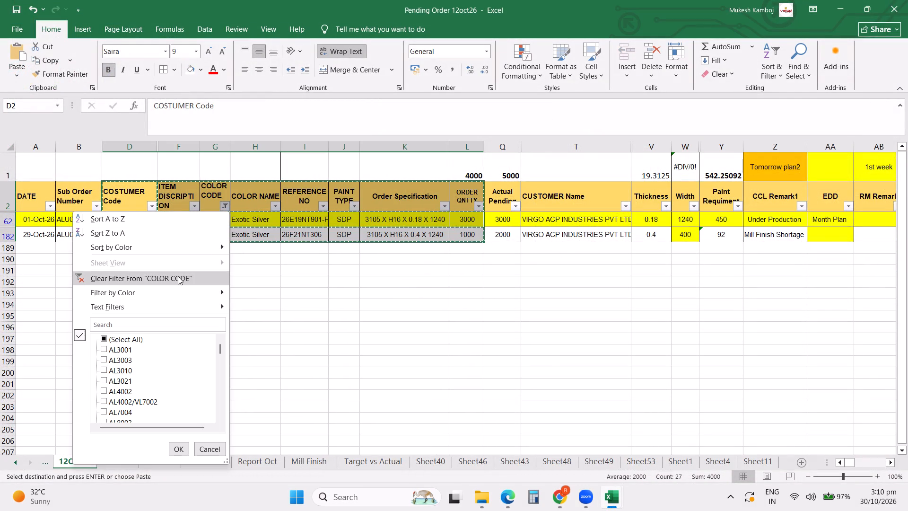
pyautogui.click(691, 275)
pyautogui.click(789, 218)
pyautogui.hotkey('ctrl', 'c')
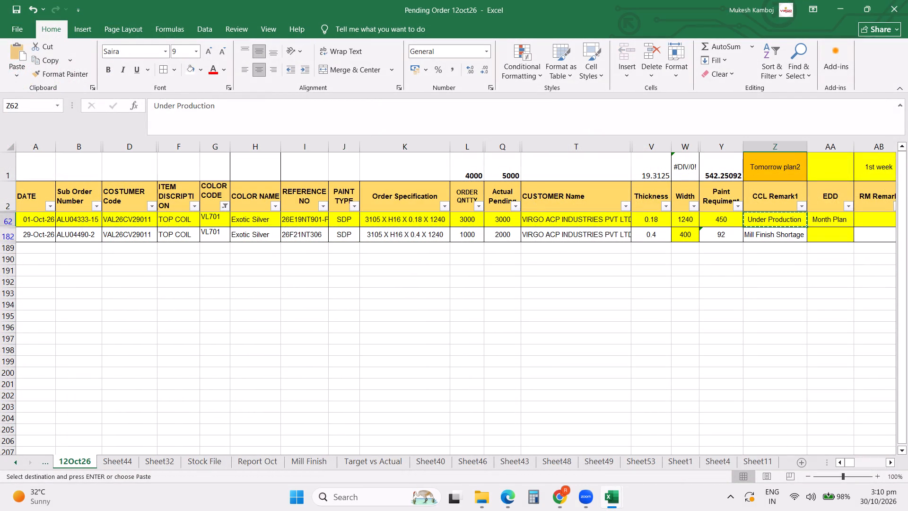
# Paste the copied Under Production remark as the CCL remark of VL701 order ALU04490-2 on the 12Oct26 sheet.
pyautogui.click(781, 240)
pyautogui.hotkey('ctrl', 'v')
pyautogui.click(766, 288)
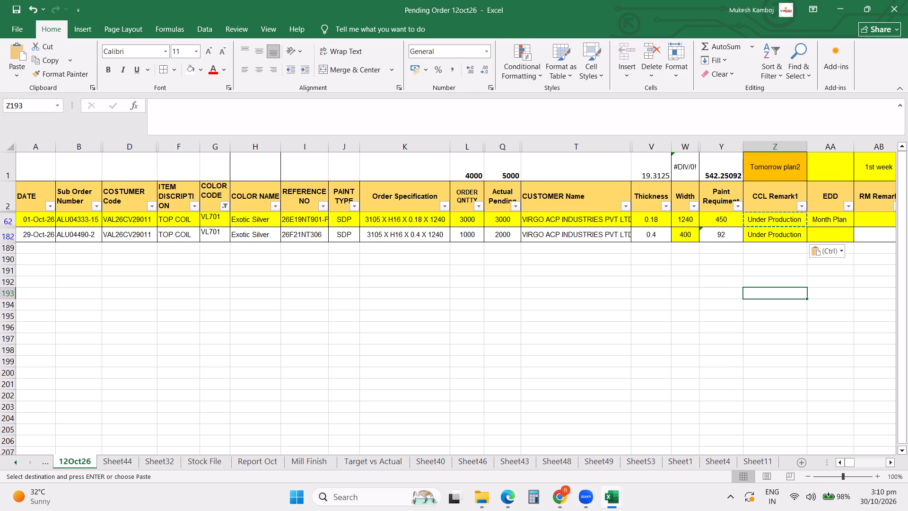
# Clear the VL701 colour code filter on the 12Oct26 sheet so that all pending orders are listed.
pyautogui.click(225, 203)
pyautogui.click(166, 276)
pyautogui.click(332, 279)
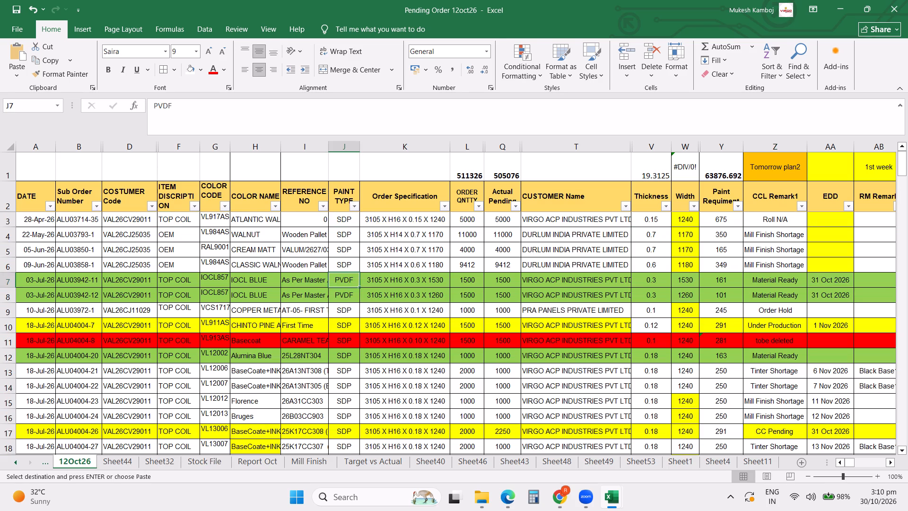
# Examine the latest October orders and the first empty rows at the end of the unfiltered pending-order list.
pyautogui.hotkey('ctrl', 'Down')
pyautogui.press('Down')
pyautogui.press('Down')
pyautogui.press('Down')
pyautogui.hotkey('ctrl', 'Left')
pyautogui.hotkey('ctrl', 'Left')
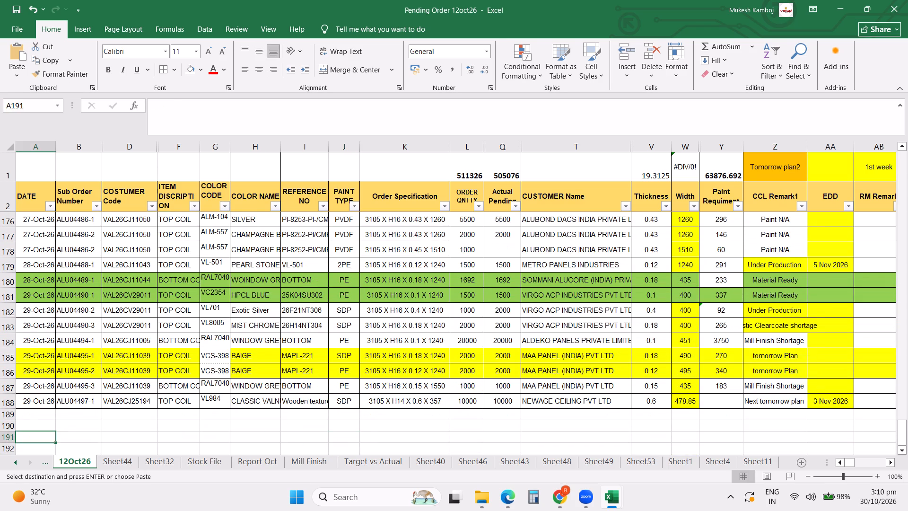
pyautogui.hotkey('ctrl', 'Left')
pyautogui.hotkey('ctrl', 'Left')
pyautogui.hotkey('ctrl', 'Left')
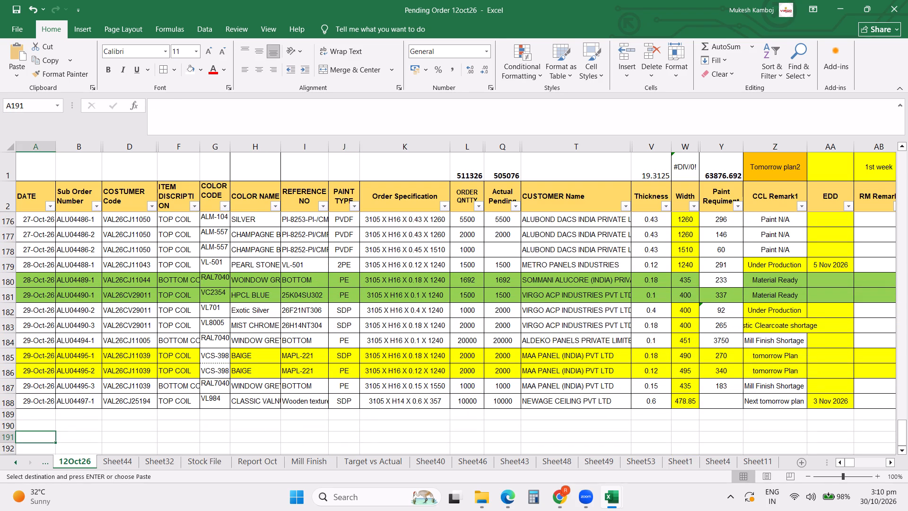
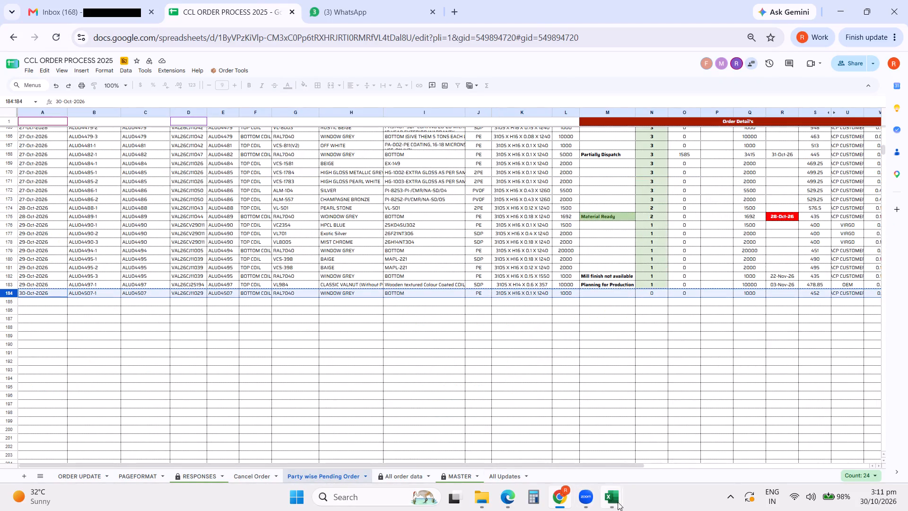
pyautogui.click(452, 439)
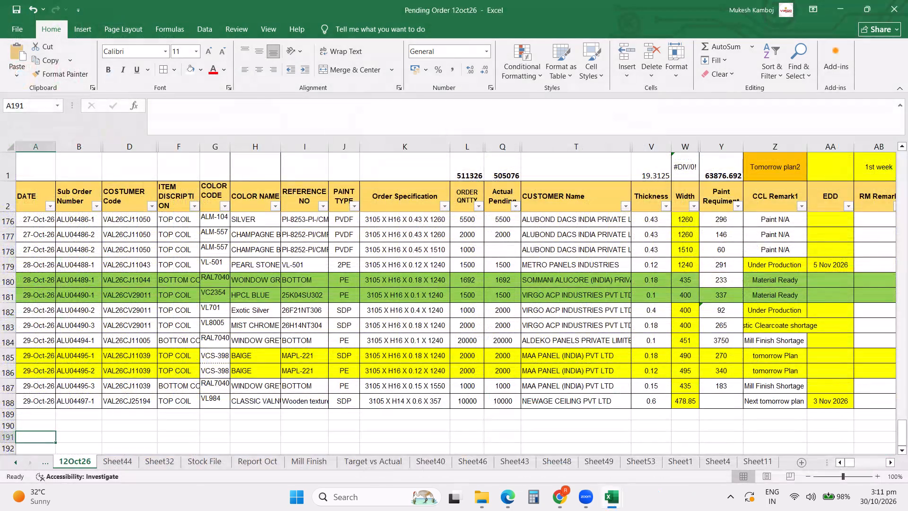
pyautogui.click(38, 411)
pyautogui.press('Left')
pyautogui.press('Left')
pyautogui.press('Left')
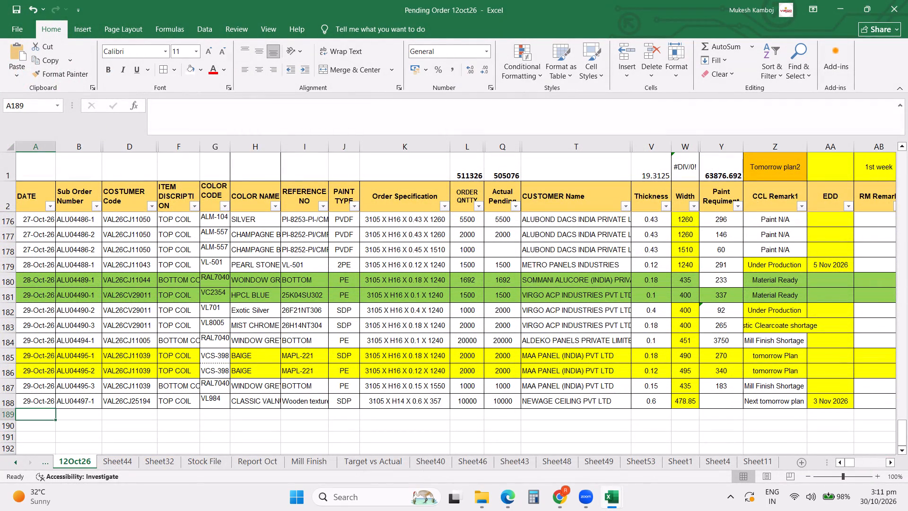
pyautogui.hotkey('ctrl', 'v')
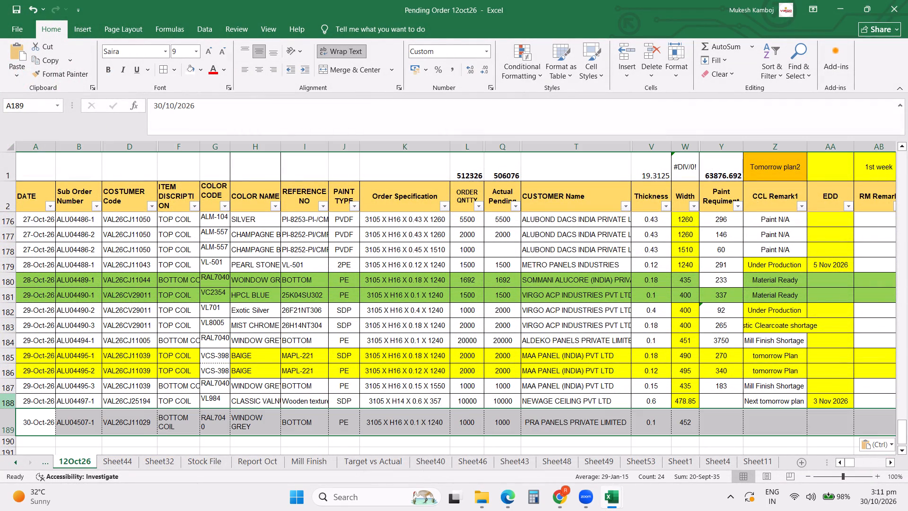
pyautogui.click(0, 403)
pyautogui.click(65, 76)
pyautogui.click(7, 421)
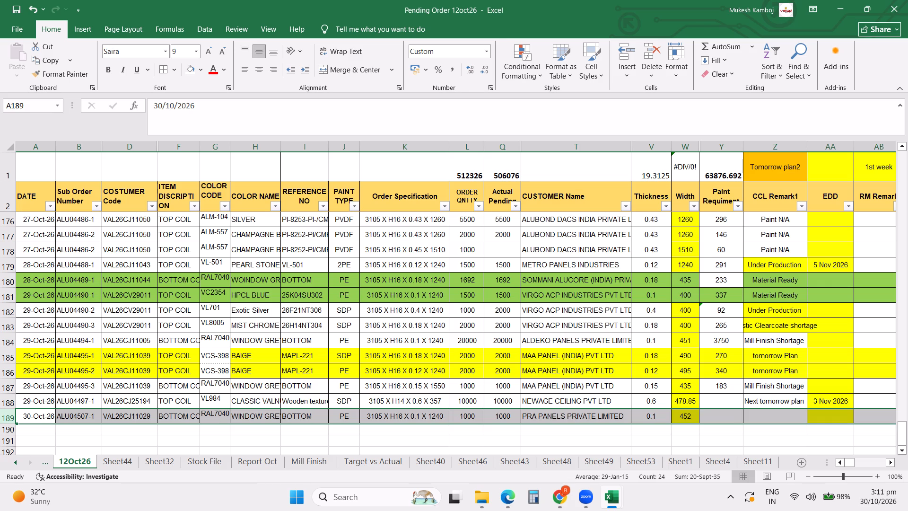
pyautogui.click(696, 266)
pyautogui.moveTo(700, 272); pyautogui.dragTo(695, 422)
# Fill the Paint Requirement formula from order ALU04495-3 down through orders ALU04497-1 and ALU04507-1.
pyautogui.click(733, 413)
pyautogui.click(724, 389)
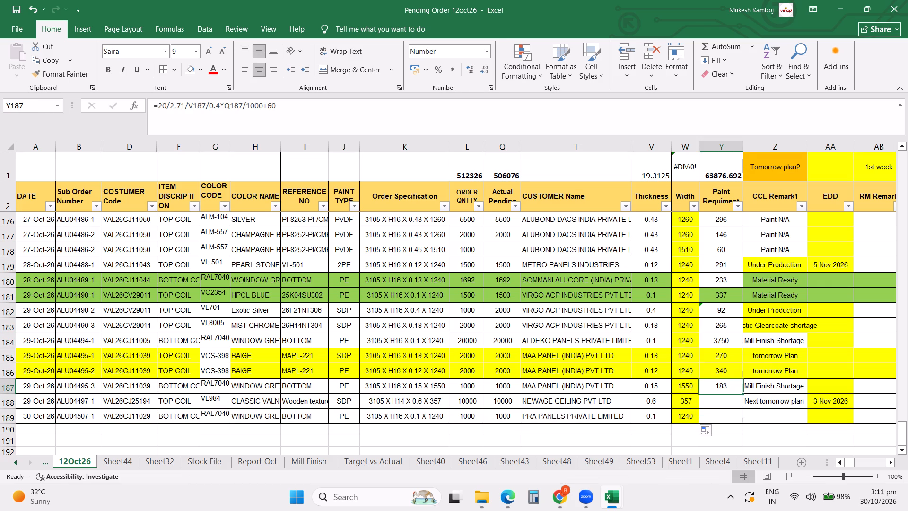
pyautogui.moveTo(740, 393); pyautogui.dragTo(739, 425)
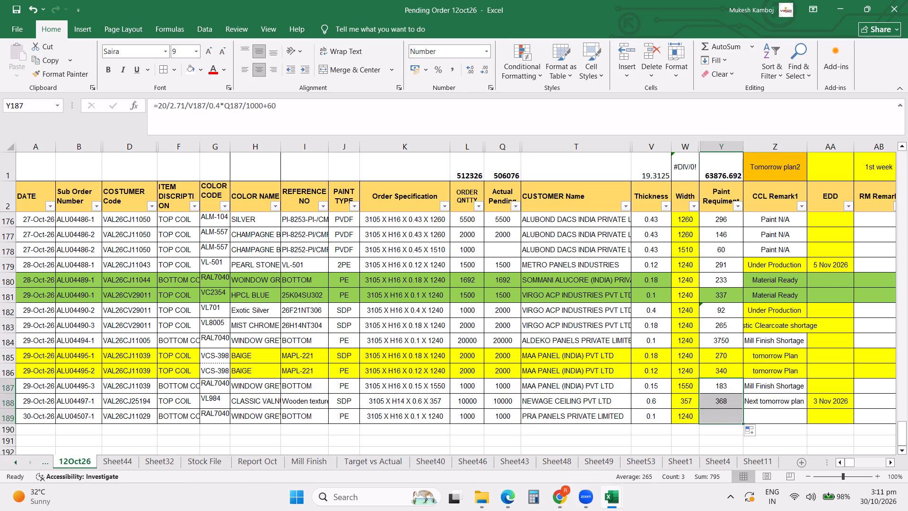
pyautogui.click(774, 418)
pyautogui.click(730, 418)
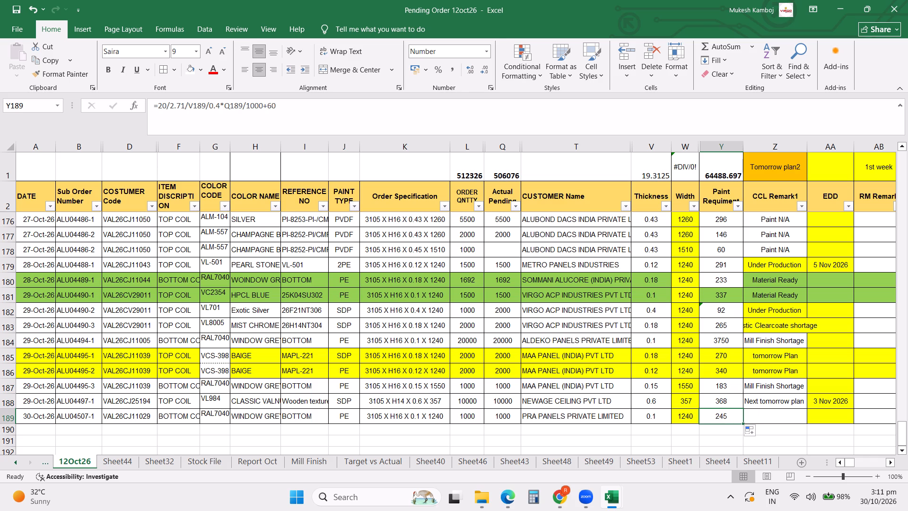
pyautogui.click(495, 388)
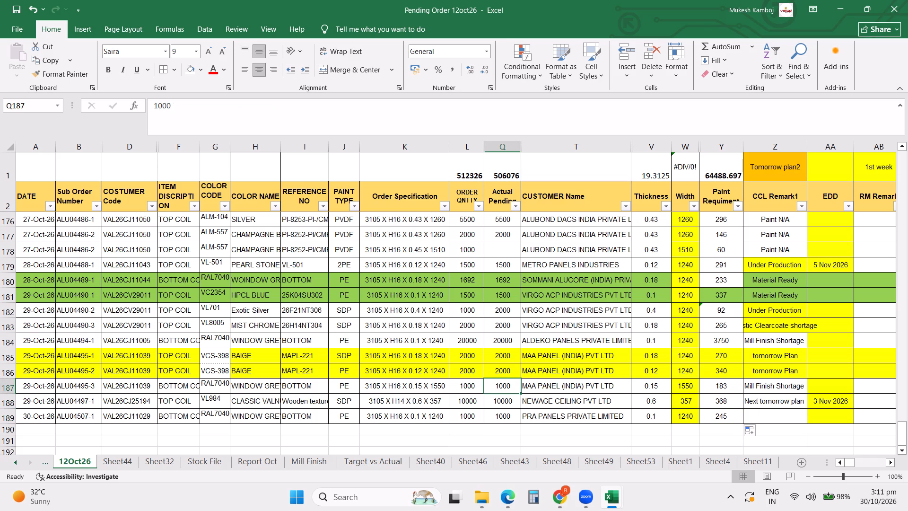
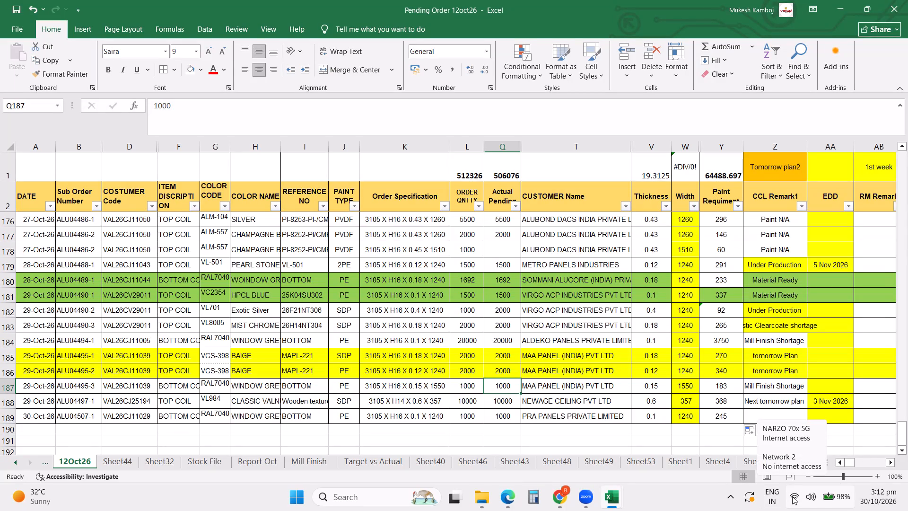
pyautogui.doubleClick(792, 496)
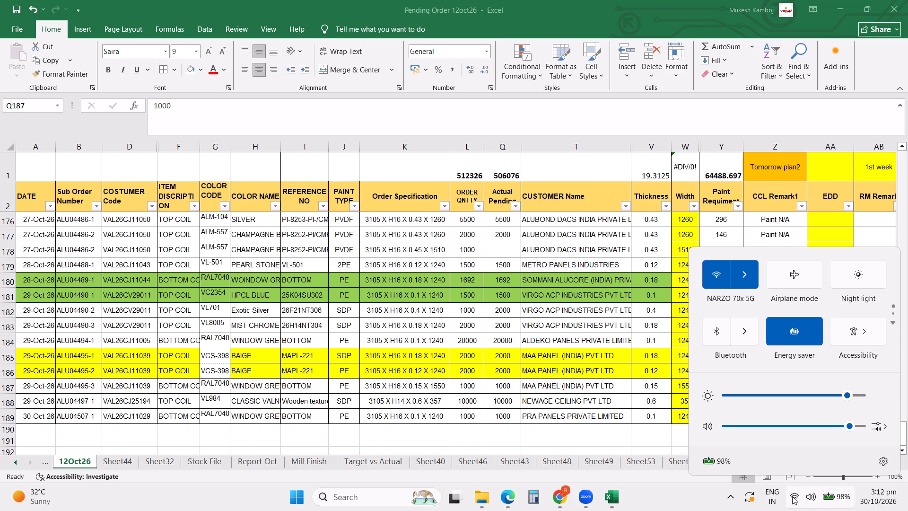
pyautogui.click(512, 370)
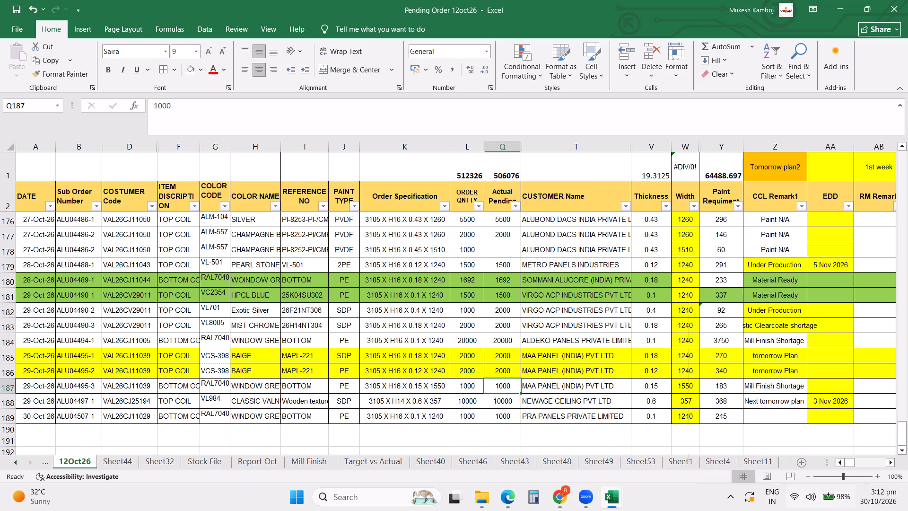
# Enter Under Production as the CCL remark of PRA Panels order ALU04507-1 on the 12Oct26 sheet.
pyautogui.scroll(-1, 612, 407)
pyautogui.click(612, 408)
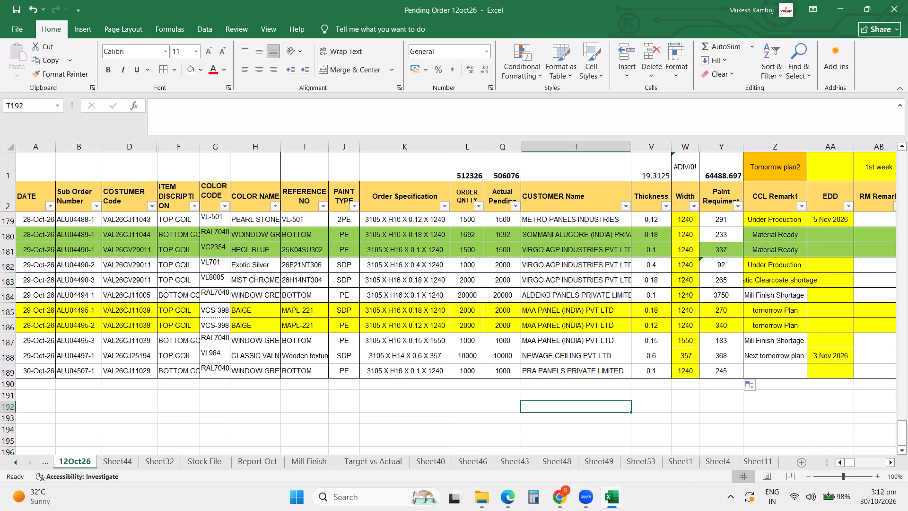
pyautogui.click(568, 399)
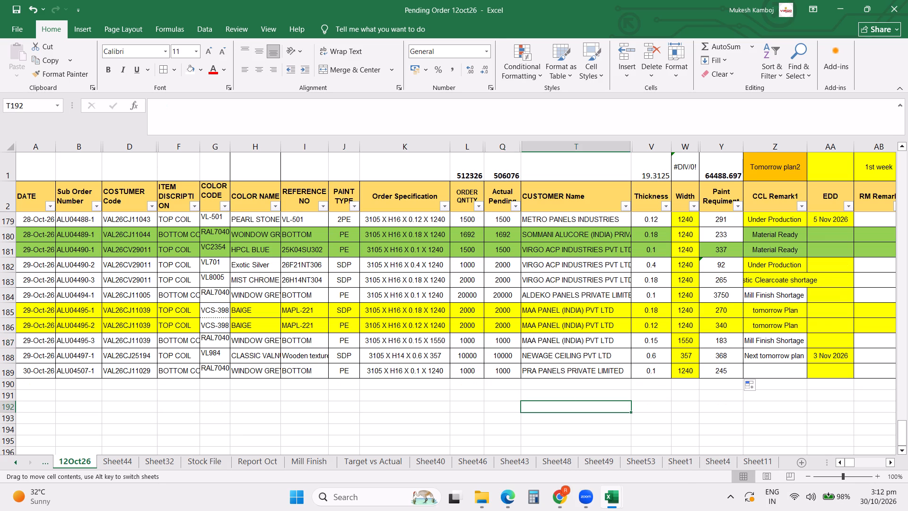
pyautogui.click(797, 399)
pyautogui.click(768, 372)
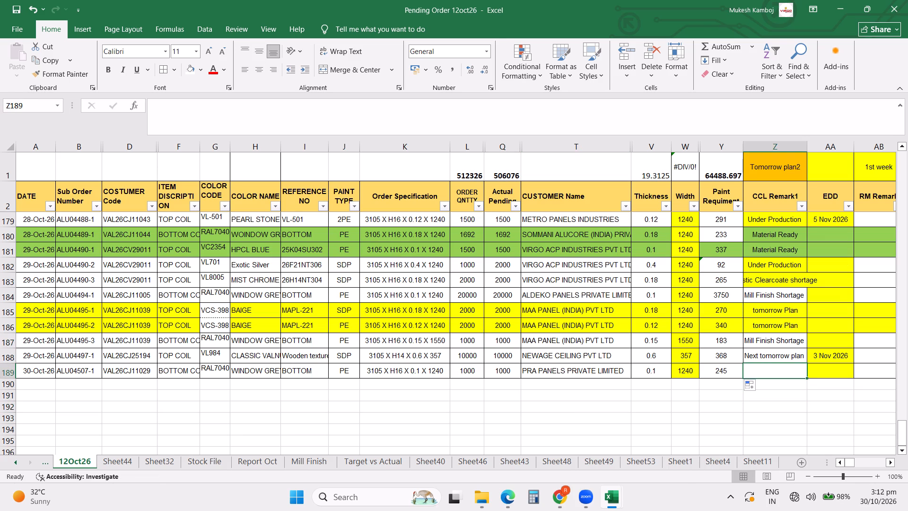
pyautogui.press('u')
pyautogui.press('Down')
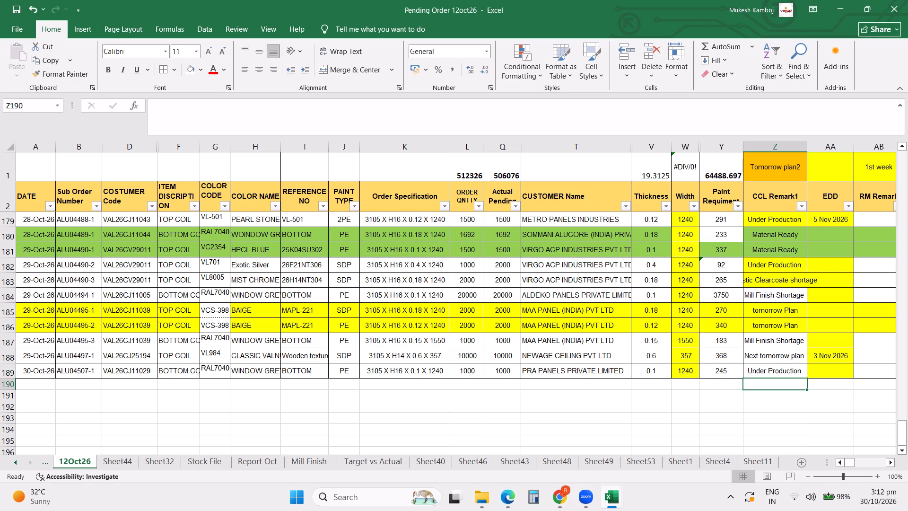
# Open the CUSTOMER Name filter of the pending-order list on the 12Oct26 sheet.
pyautogui.click(549, 375)
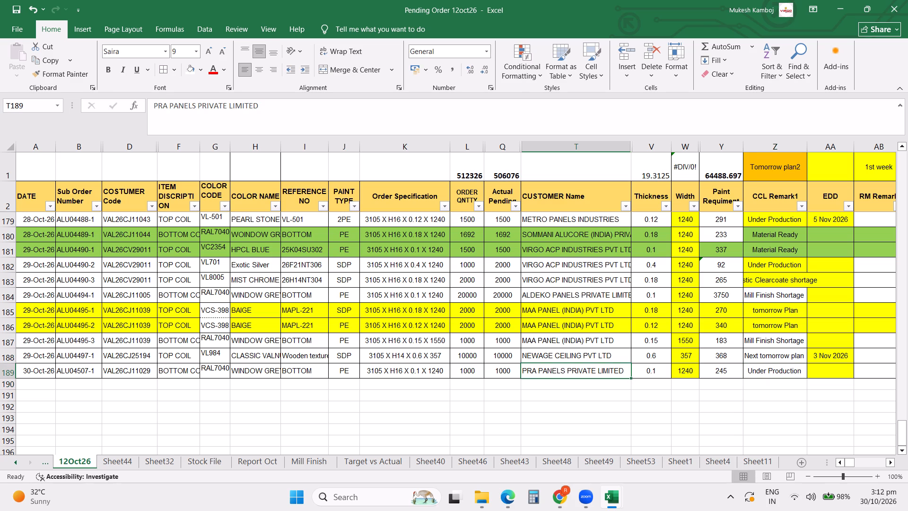
pyautogui.click(565, 498)
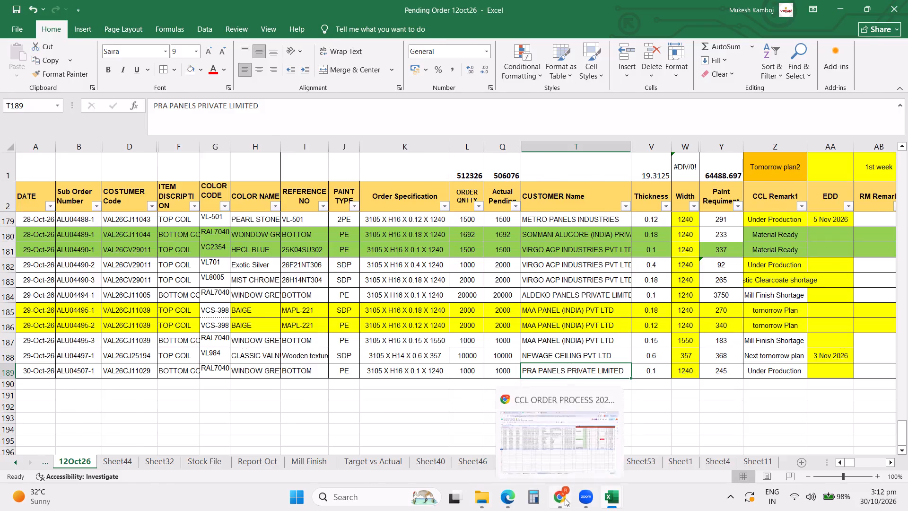
pyautogui.click(565, 498)
pyautogui.click(630, 206)
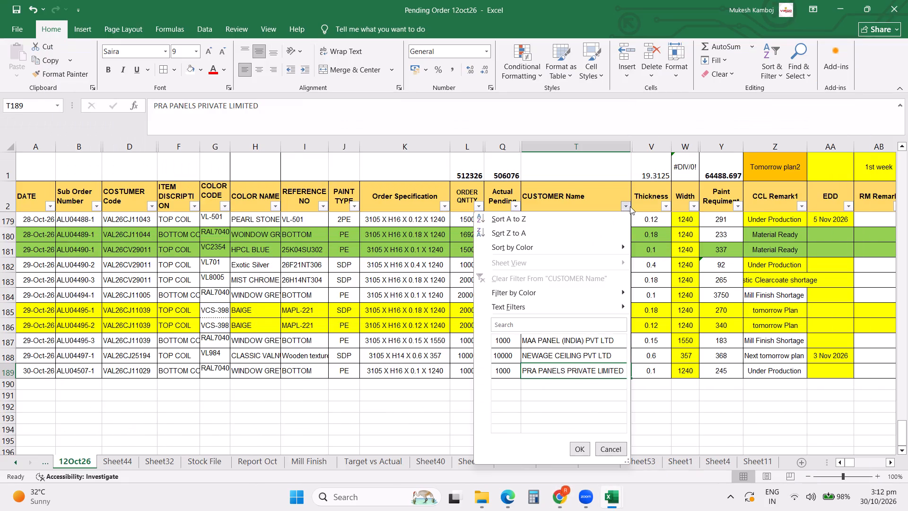
# Filter the Customer Name column of the 12Oct26 sheet with the search text "pra" to show only PRA PANELS PRIVATE LIMITED orders.
pyautogui.click(531, 330)
pyautogui.click(541, 322)
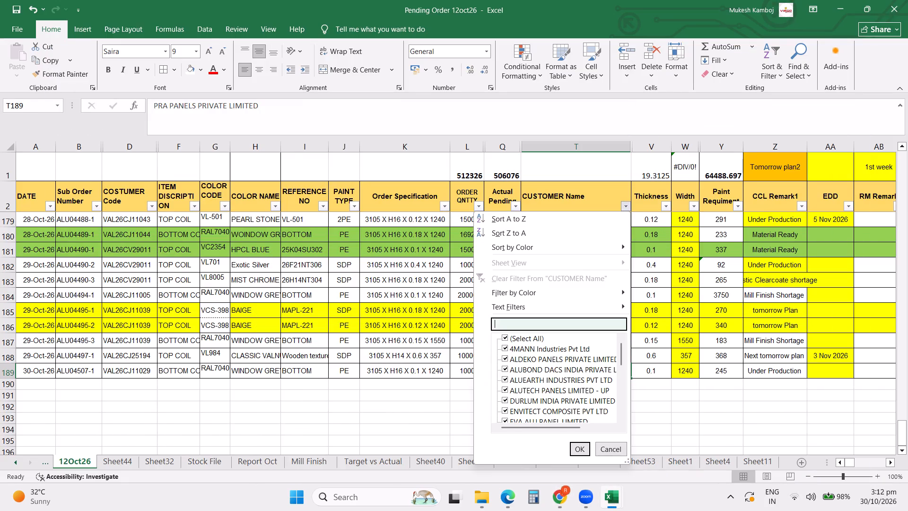
pyautogui.write('pra')
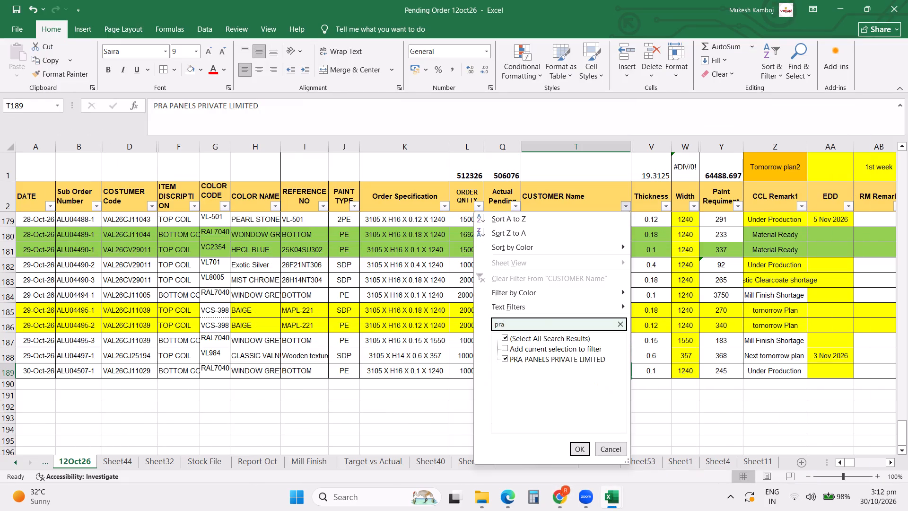
pyautogui.press('Return')
pyautogui.scroll(13, 541, 322)
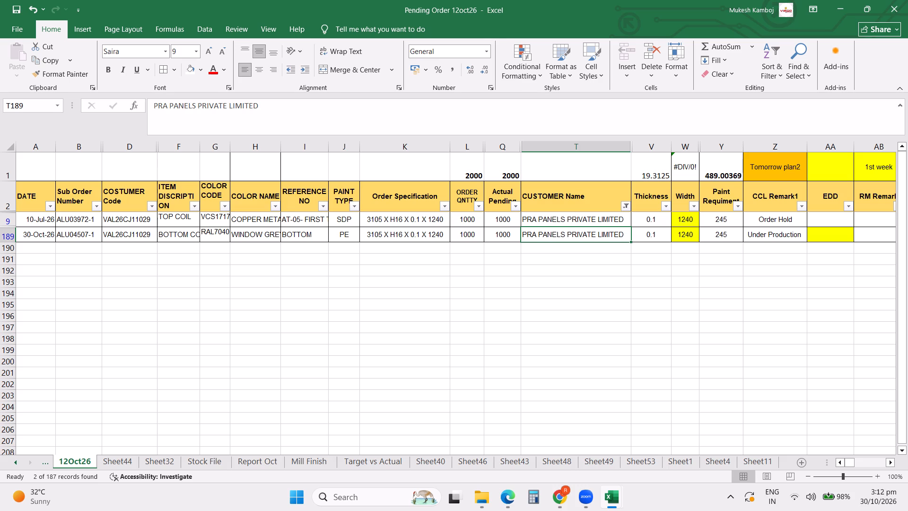
# Clear the Customer Name filter so all orders on the 12Oct26 sheet are listed.
pyautogui.click(622, 207)
pyautogui.click(562, 277)
pyautogui.click(663, 293)
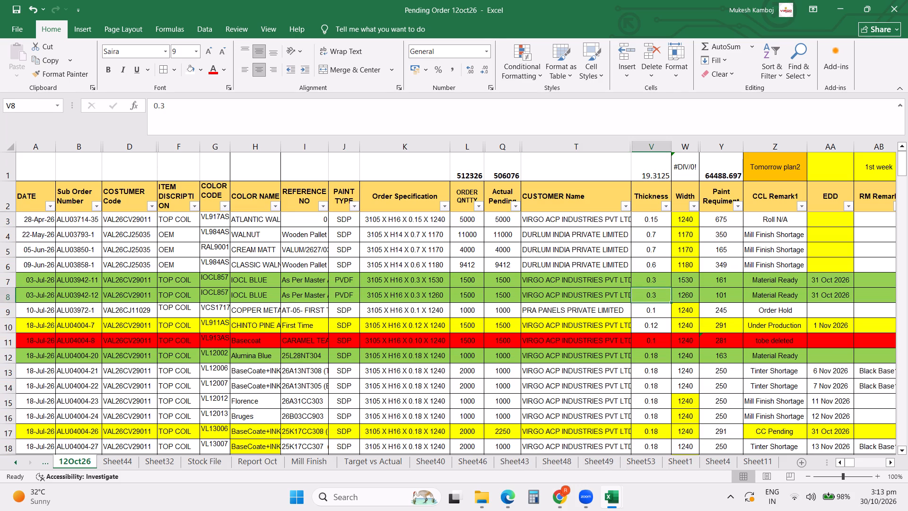
# Switch to the NEW PLANNING3 workbook and examine the CCL Line-2, CCL Line-3 and Rewinding plans on the 30-10-2026 sheet.
pyautogui.click(605, 503)
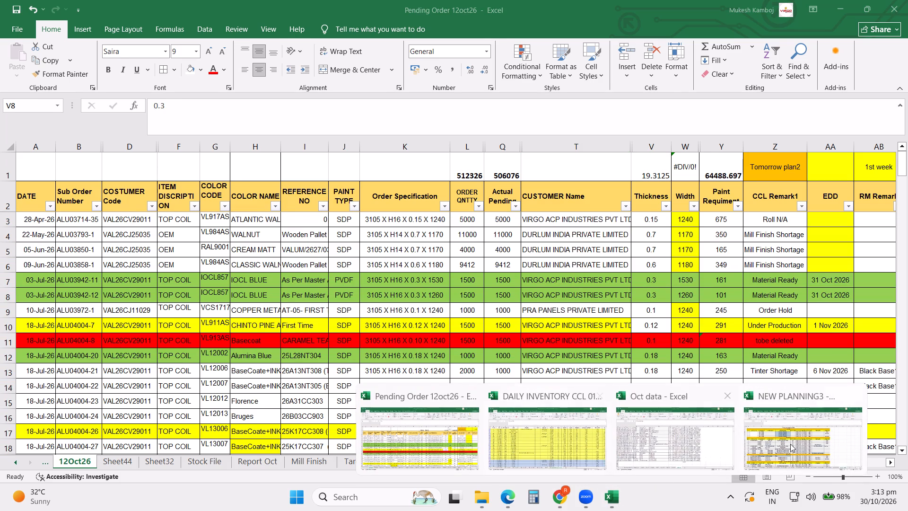
pyautogui.click(790, 444)
pyautogui.scroll(-6, 661, 337)
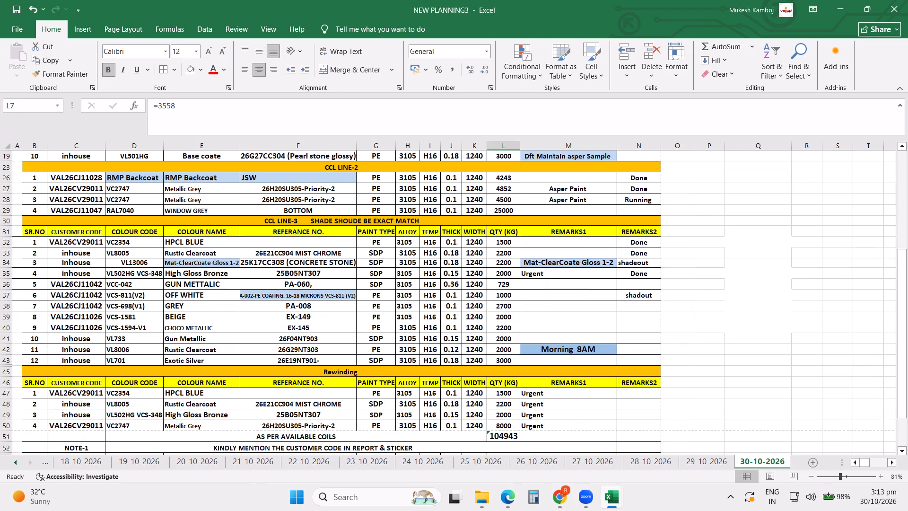
pyautogui.scroll(-2, 660, 339)
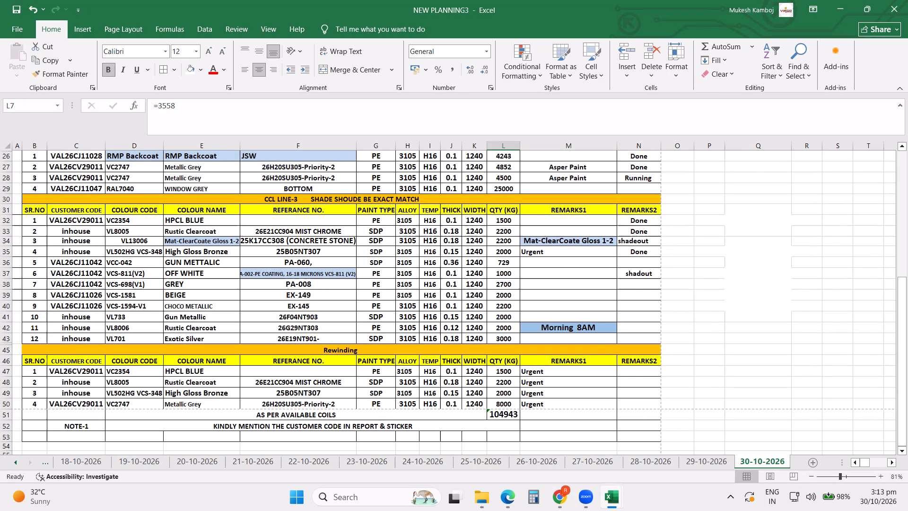